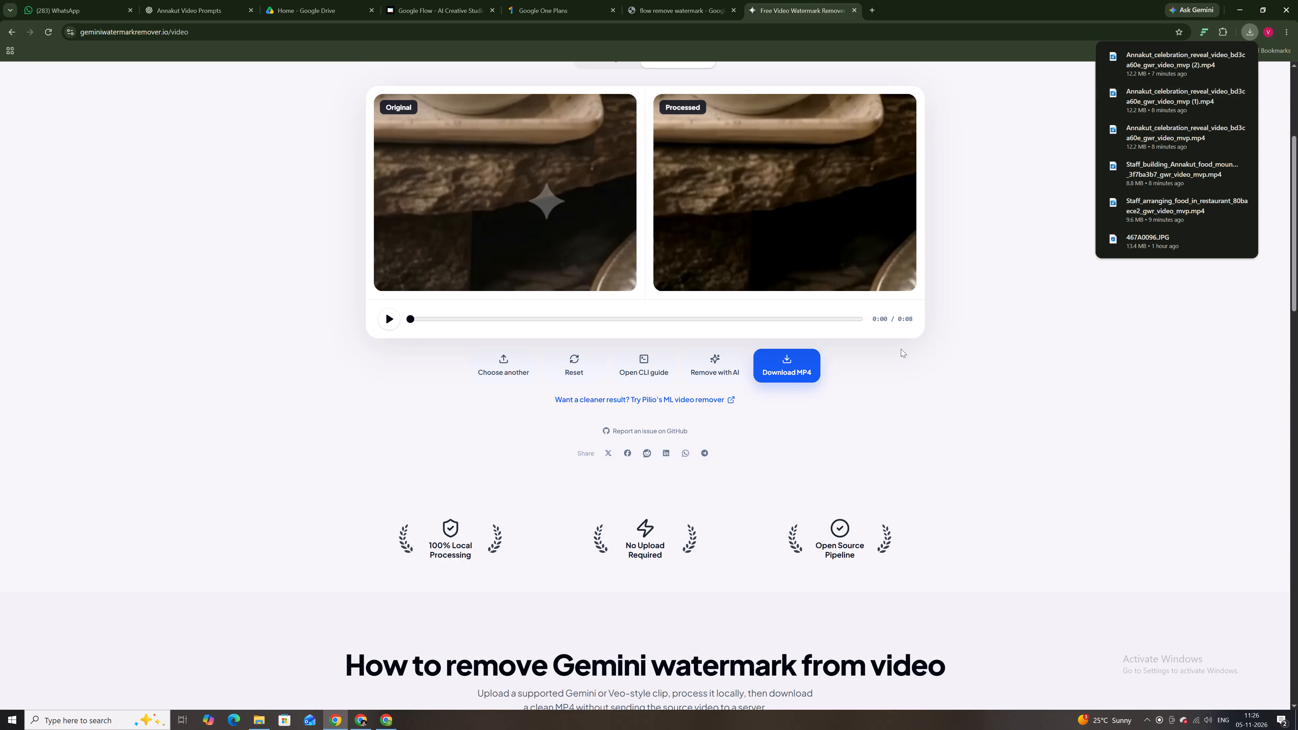
Download the processed Annakut celebration reveal video as an MP4.
left_click(791, 376)
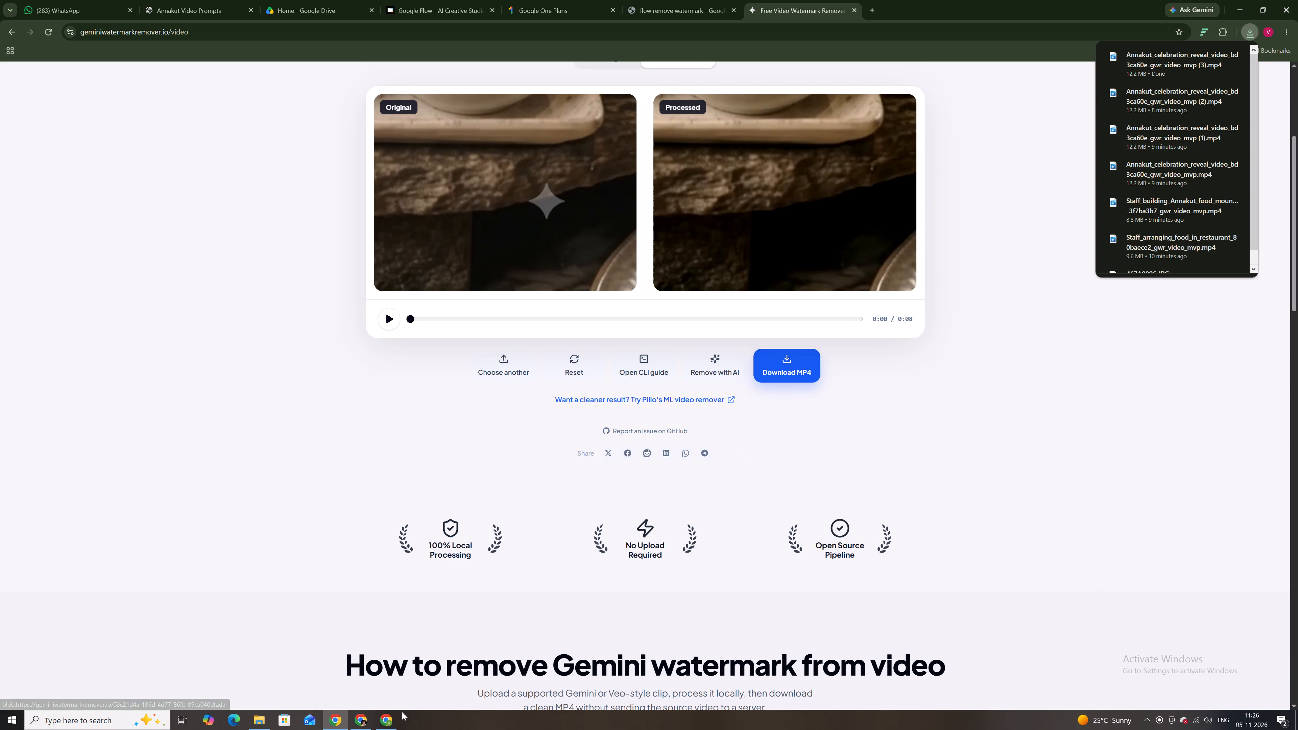
Launch Adobe Premiere Pro 2026 and continue past the system compatibility report with known issues.
left_click(103, 725)
type("PRE")
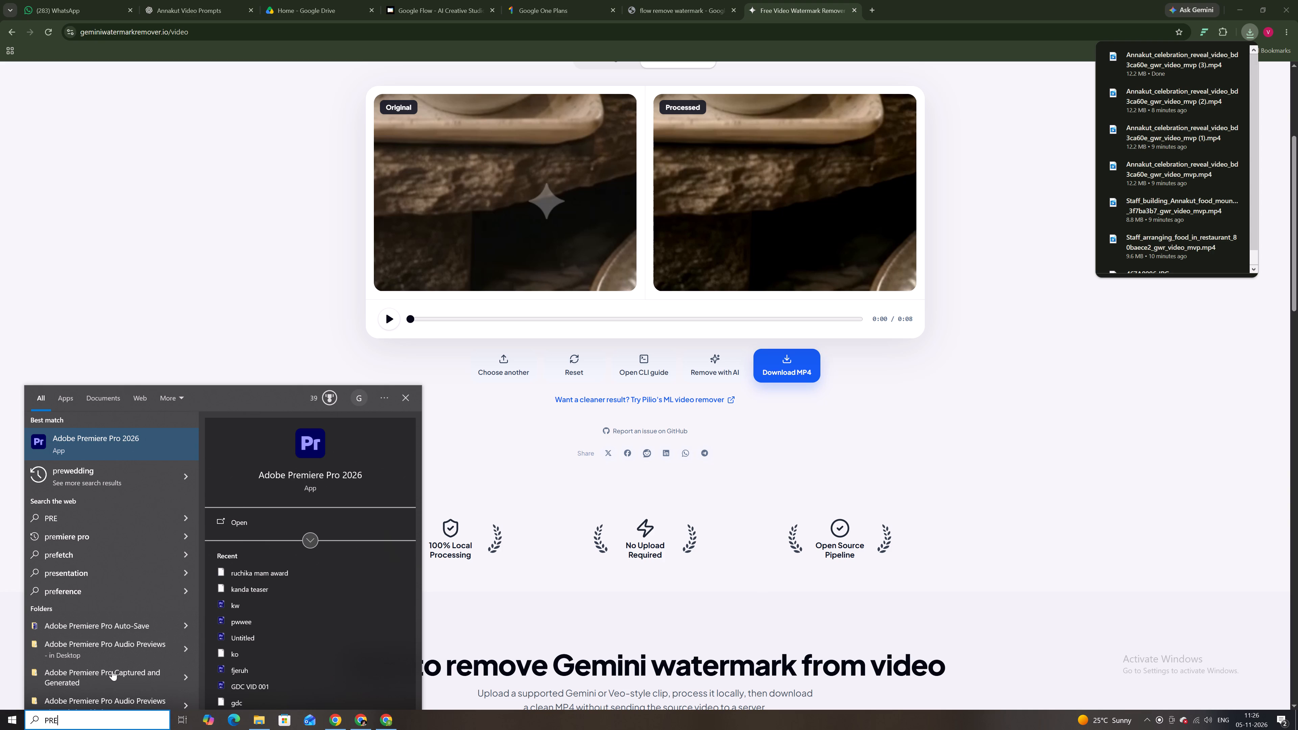
left_click(236, 518)
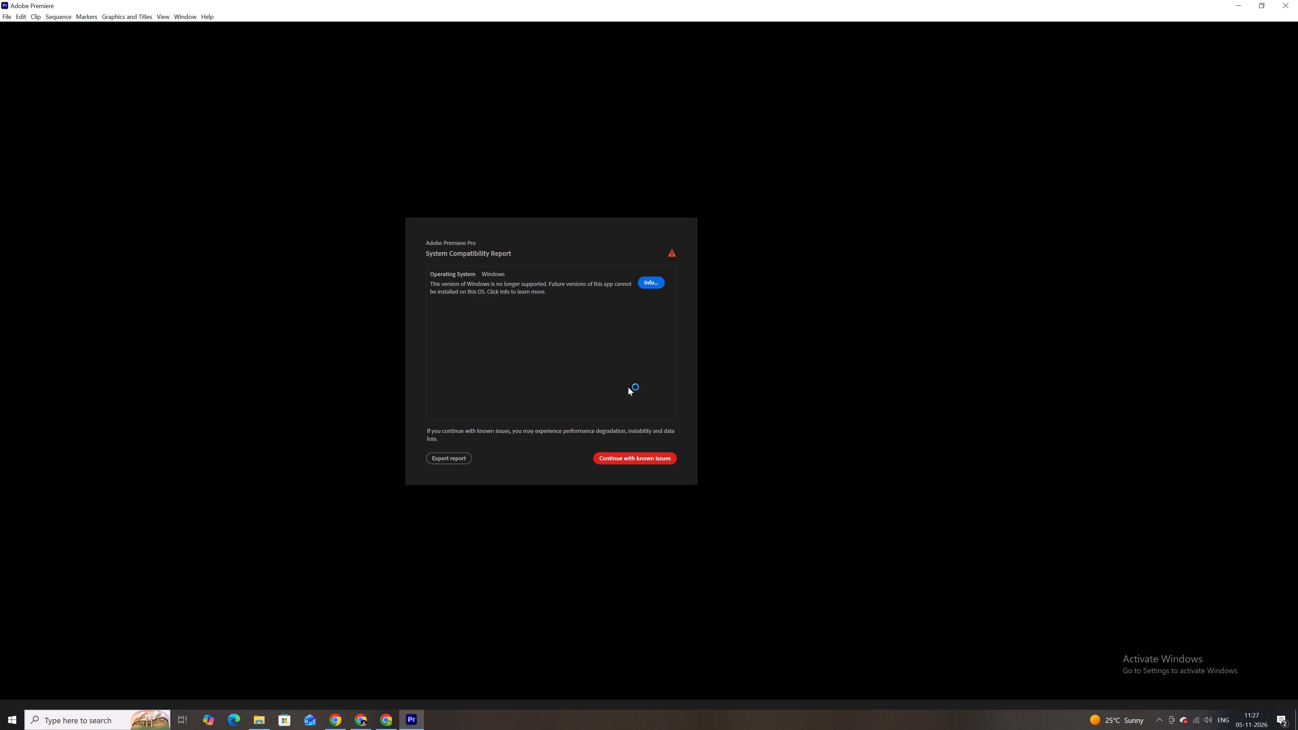
left_click(635, 470)
left_click(643, 457)
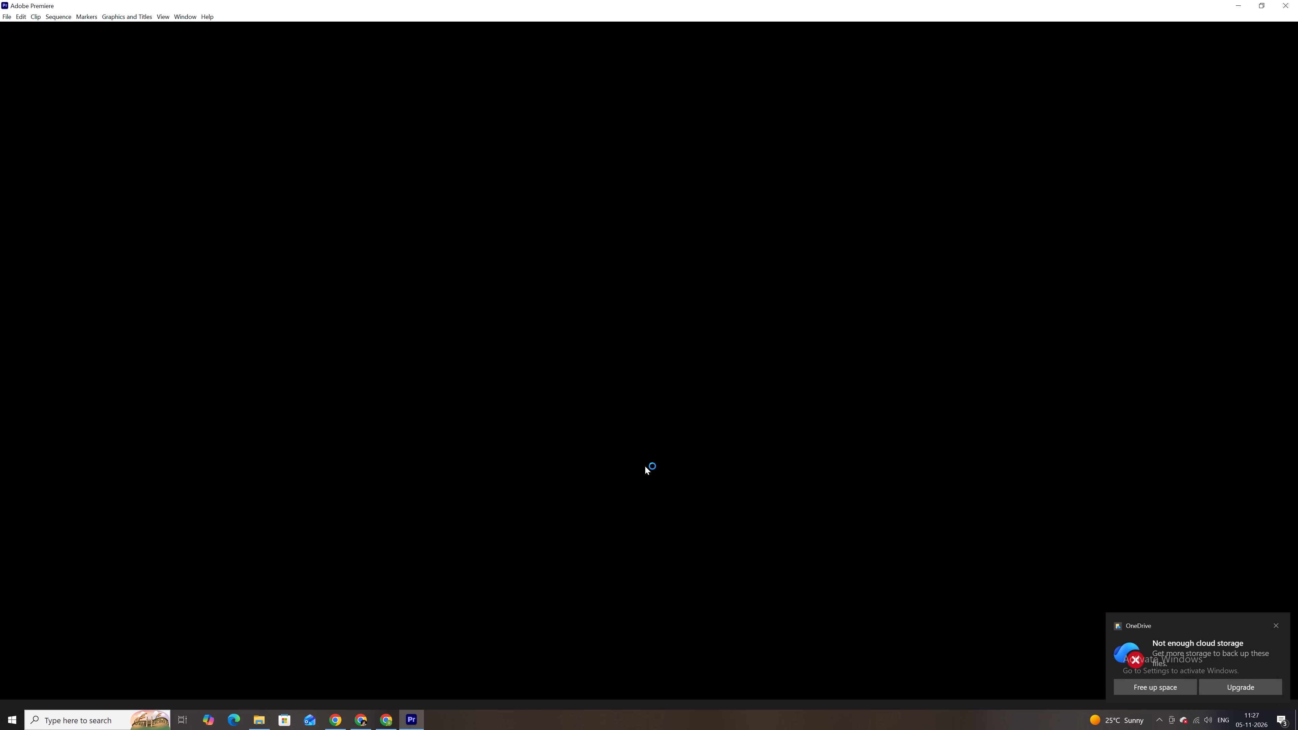
Dismiss the OneDrive cloud storage notification.
left_click(1278, 625)
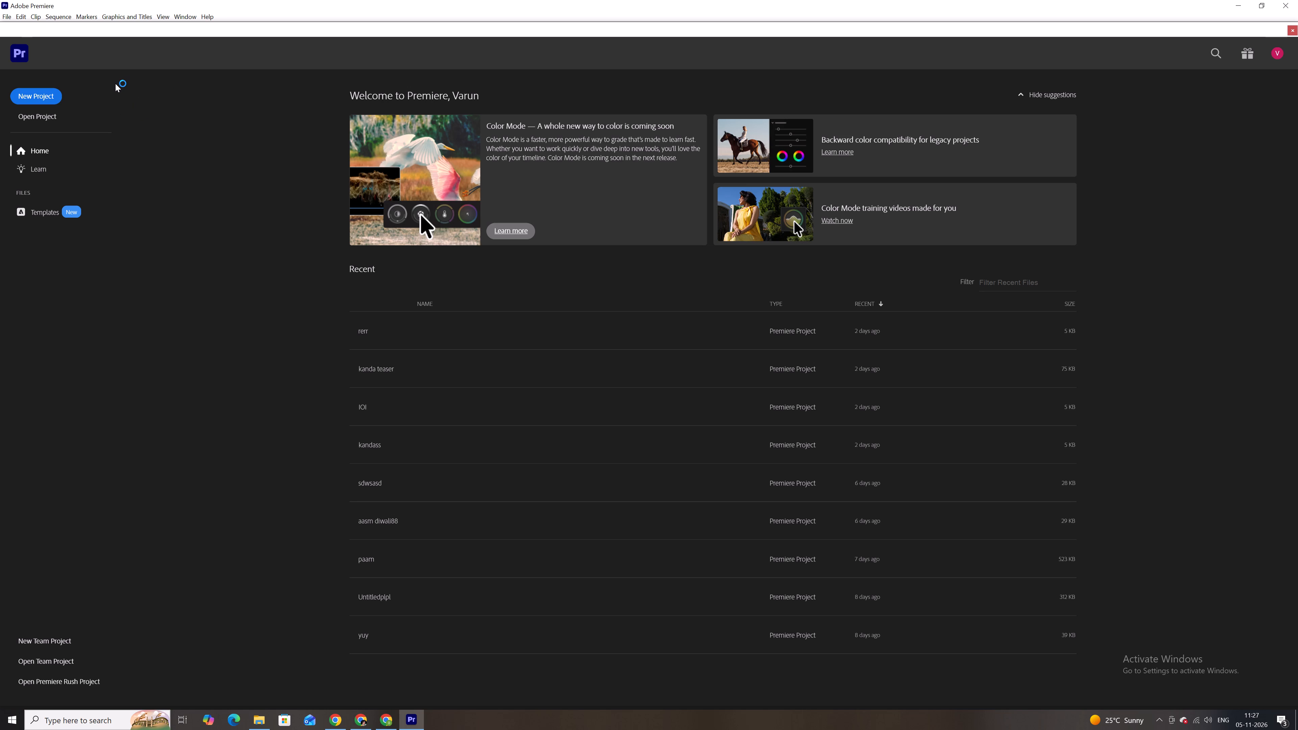
Create a new project named GOVARDHAN in the default Desktop location and skip importing media during setup.
left_click(55, 91)
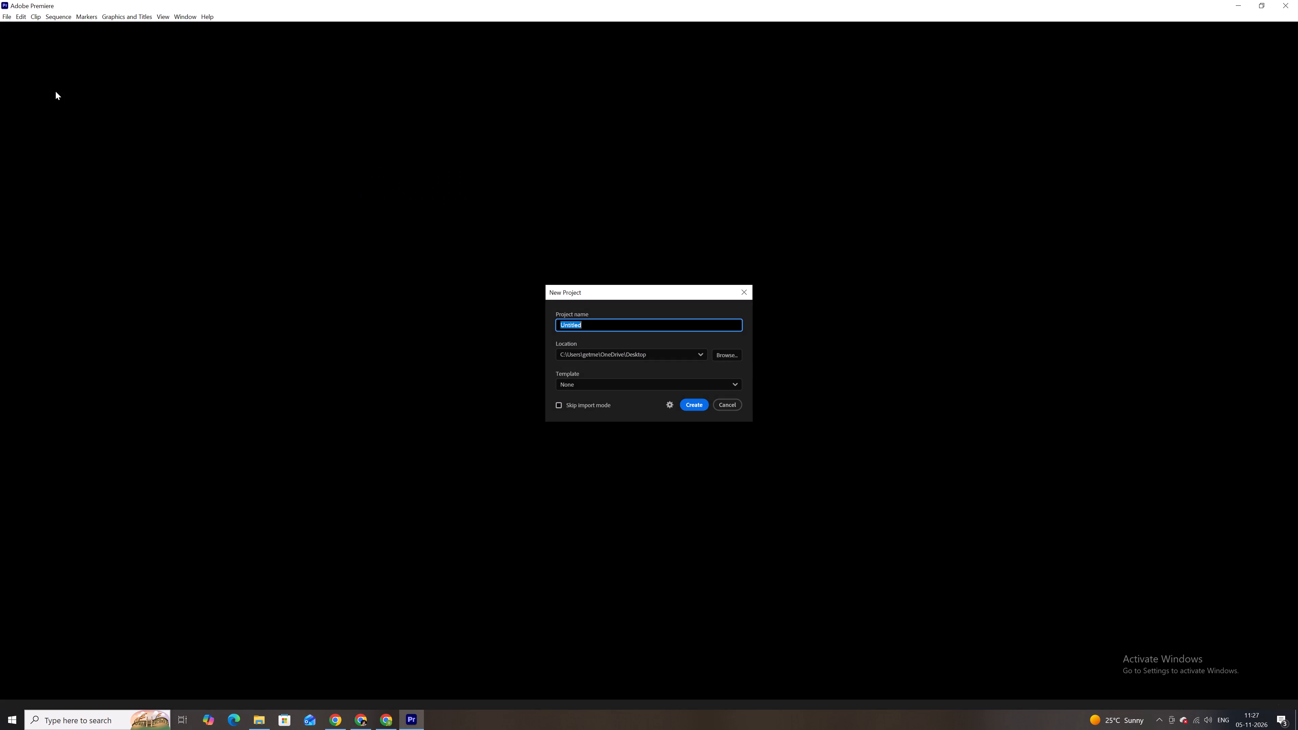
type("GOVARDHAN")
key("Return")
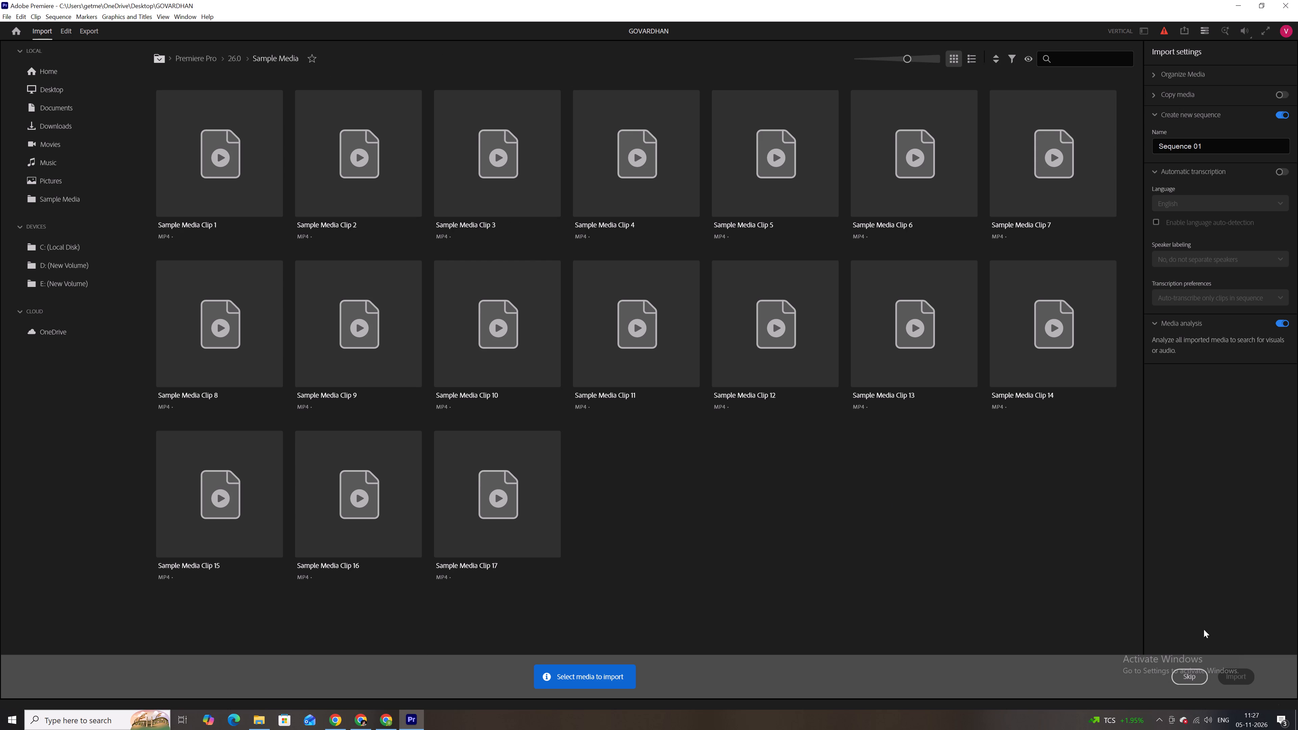
left_click(1192, 678)
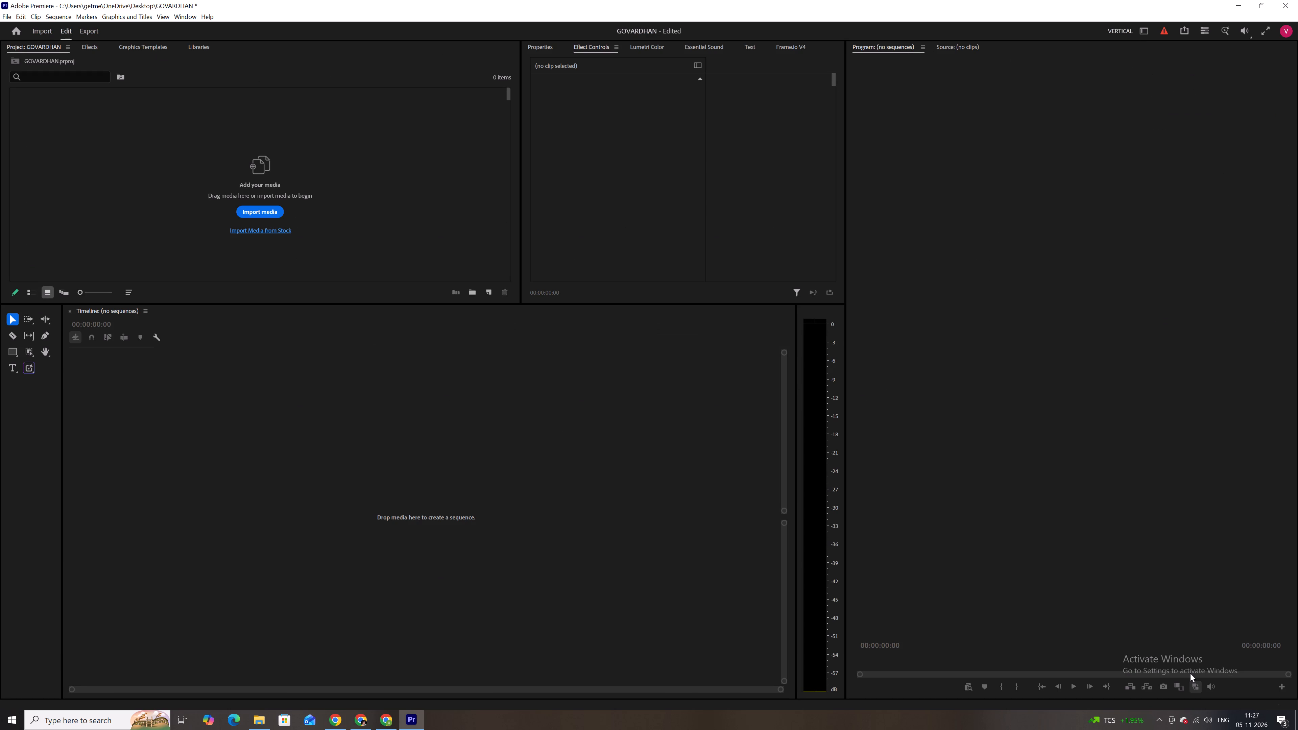
Open the media import dialog to bring footage from the Downloads folder into the GOVARDHAN project.
left_click(271, 210)
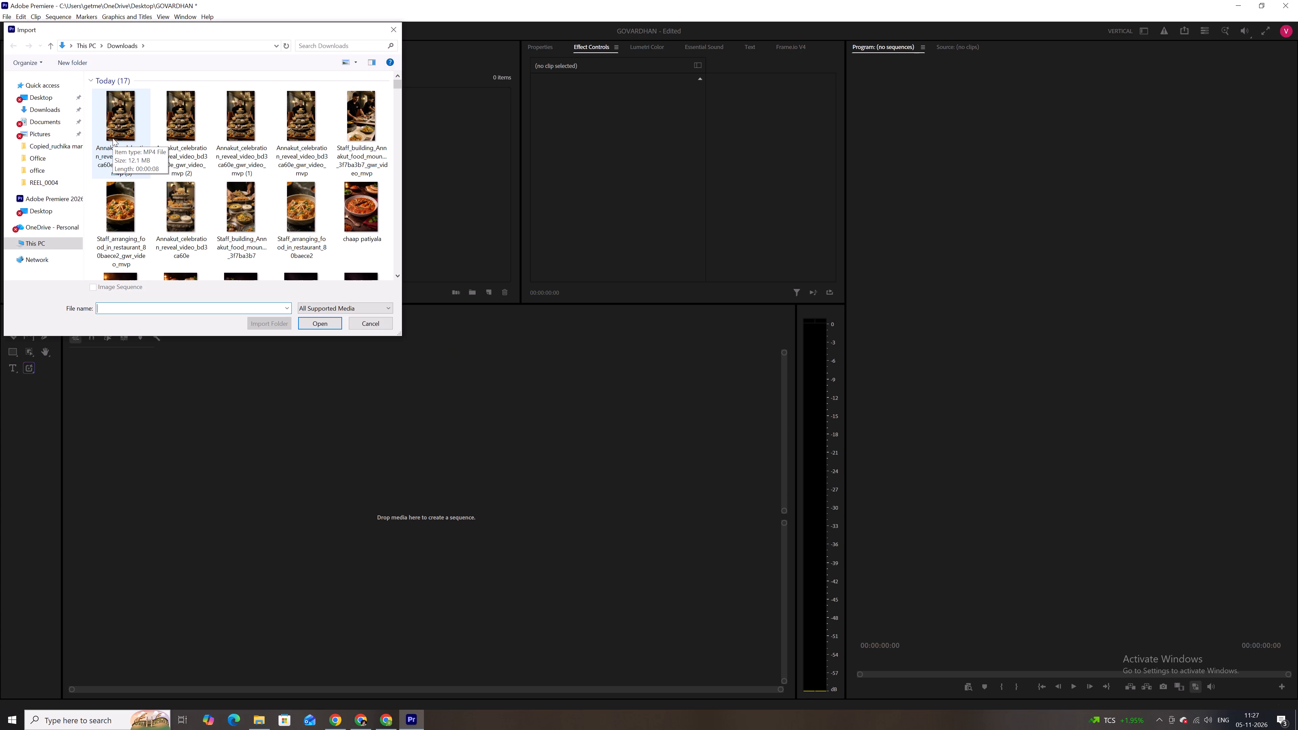
Import the three watermark-free gwr_video_mvp clips from Downloads: Annakut celebration reveal, staff building Annakut, and staff arranging food.
left_click(302, 127)
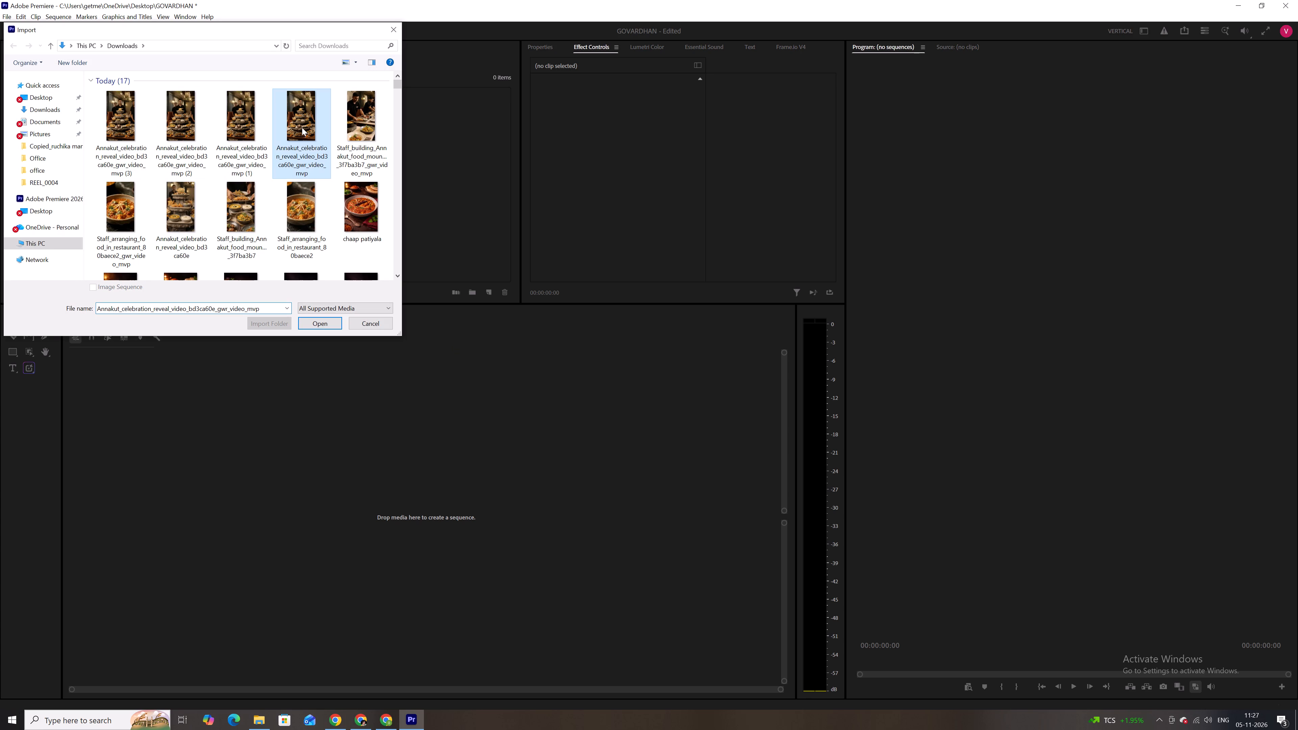
left_click(364, 123, "ctrl")
left_click(143, 199, "ctrl")
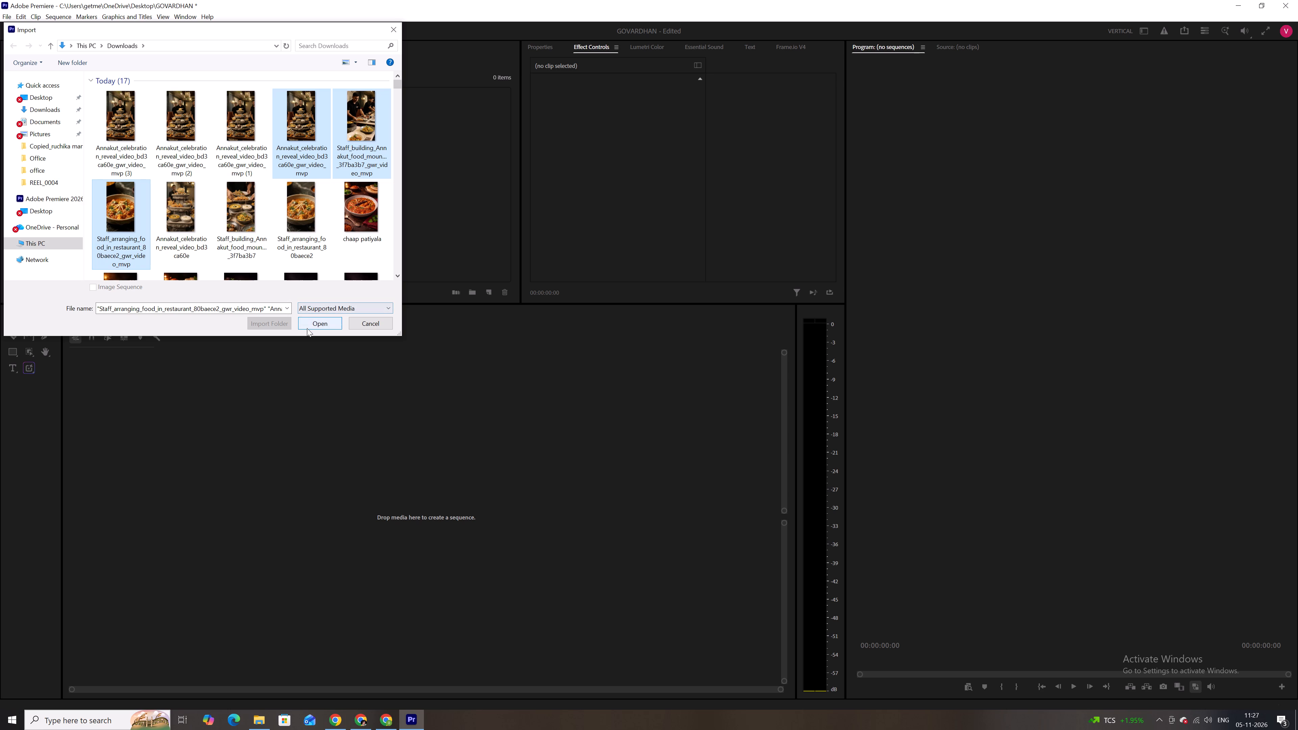
left_click(308, 327)
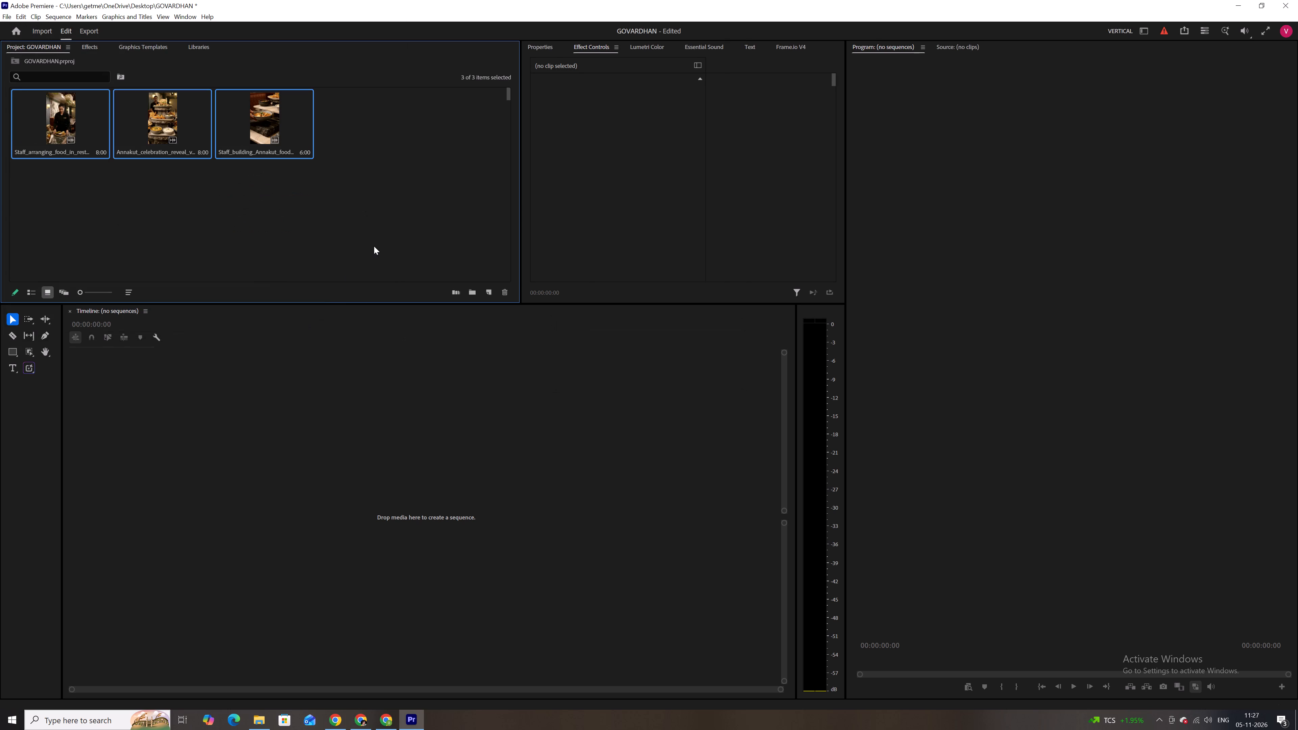
left_click(374, 246)
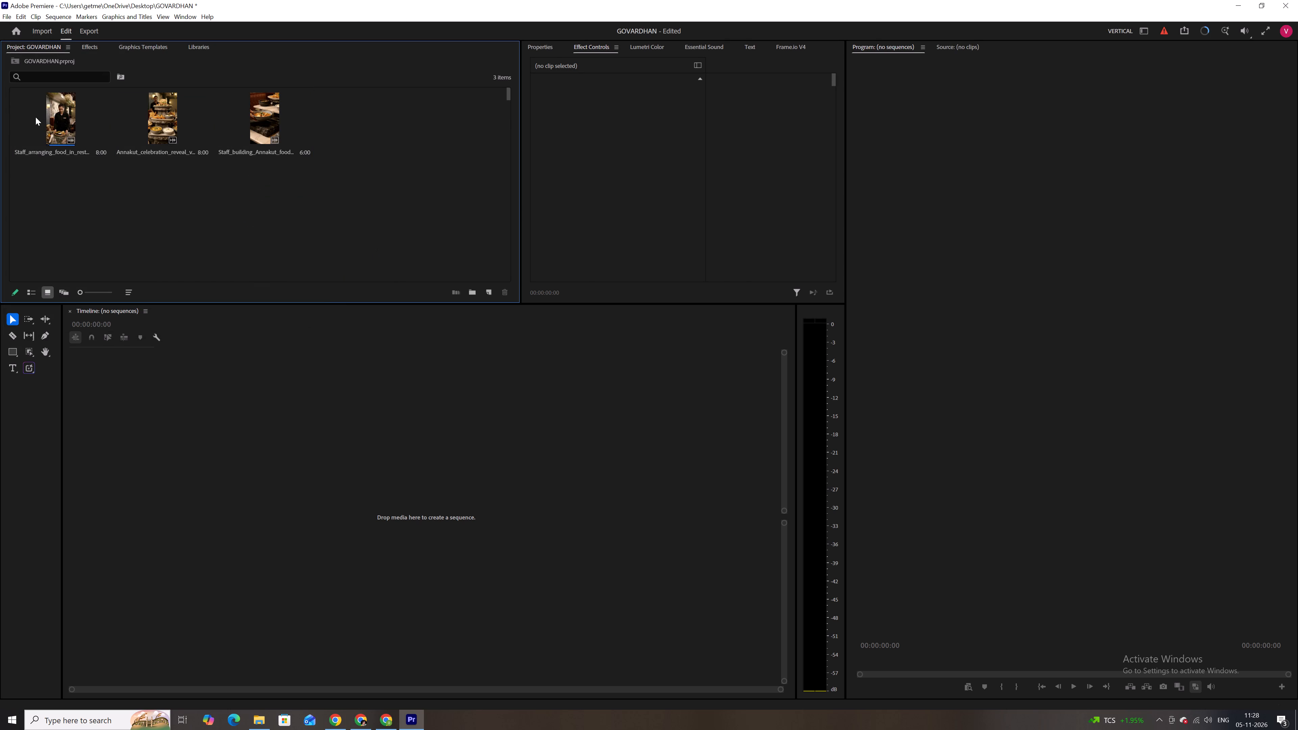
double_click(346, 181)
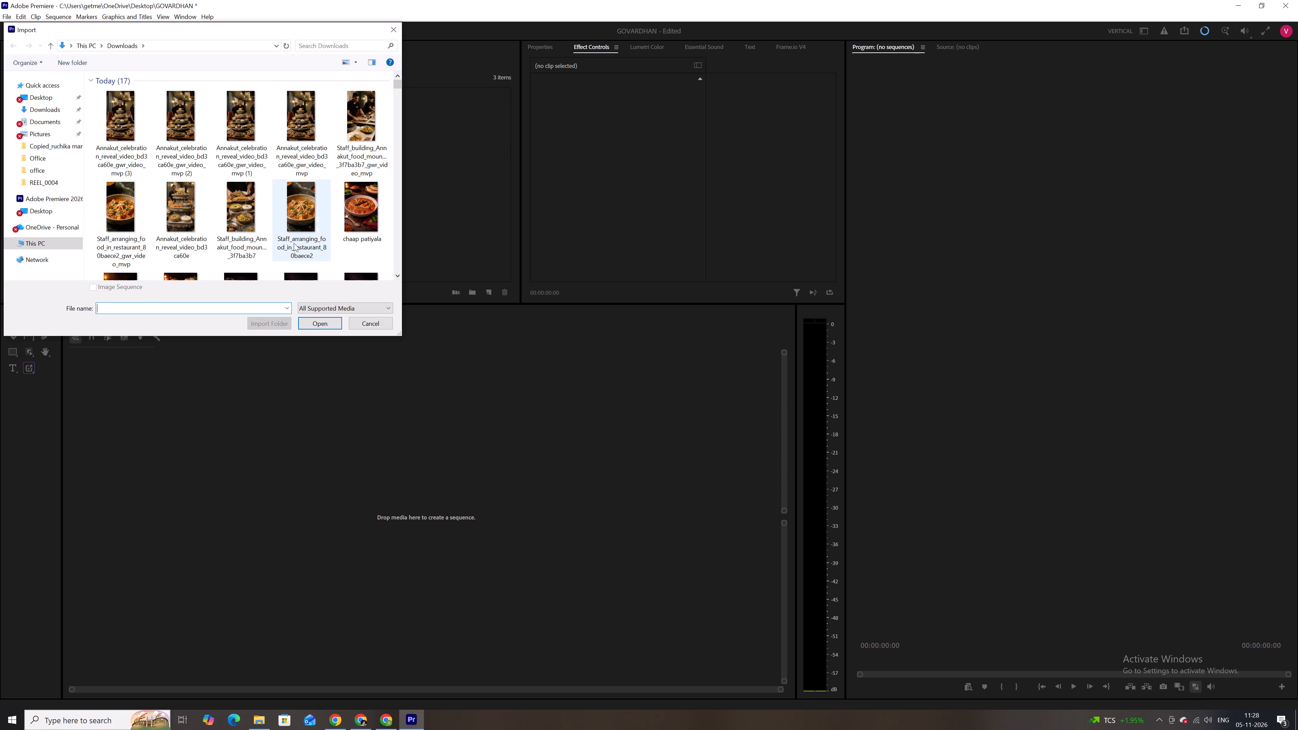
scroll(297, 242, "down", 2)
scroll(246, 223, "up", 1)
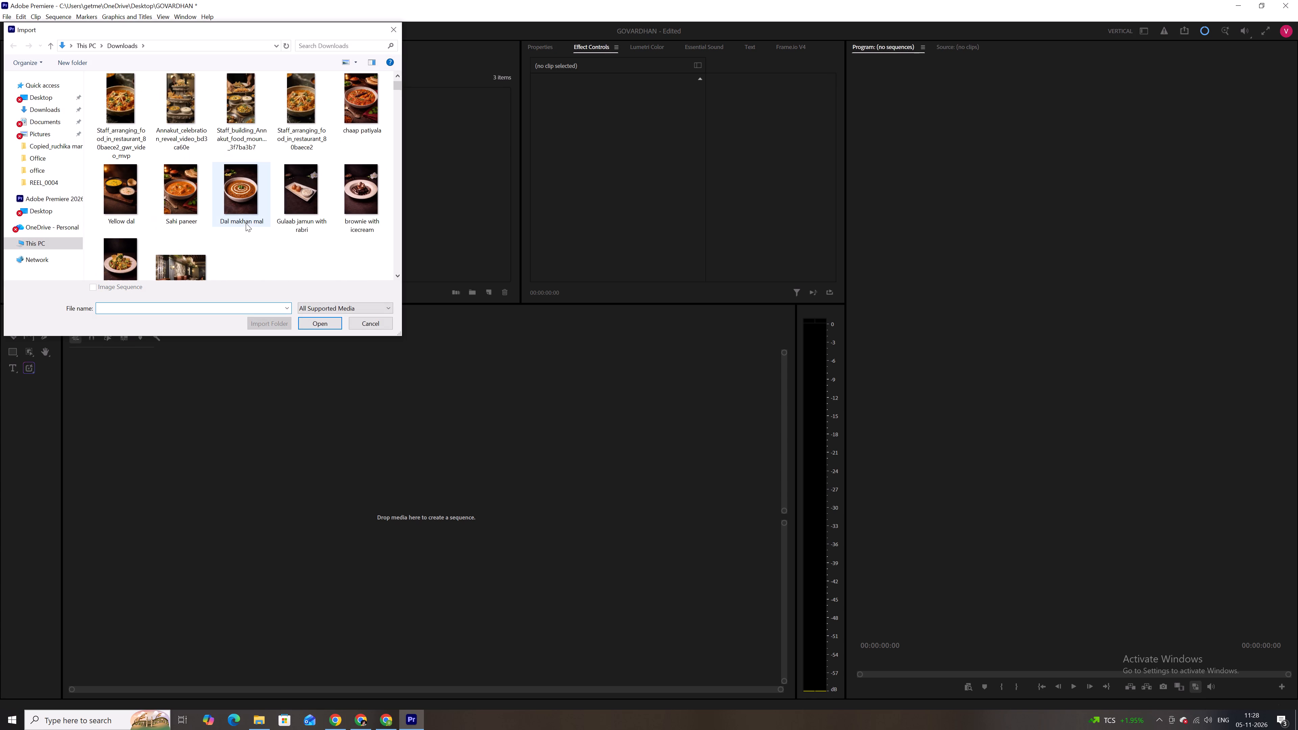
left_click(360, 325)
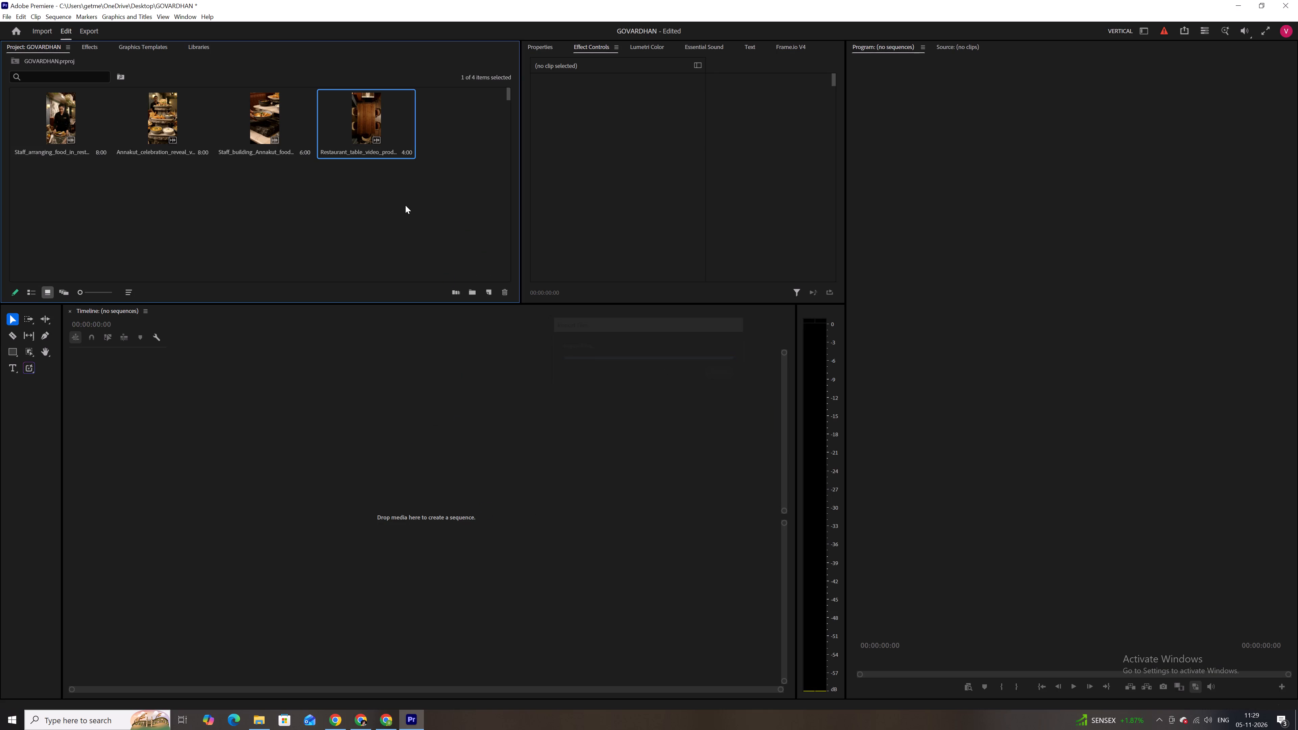
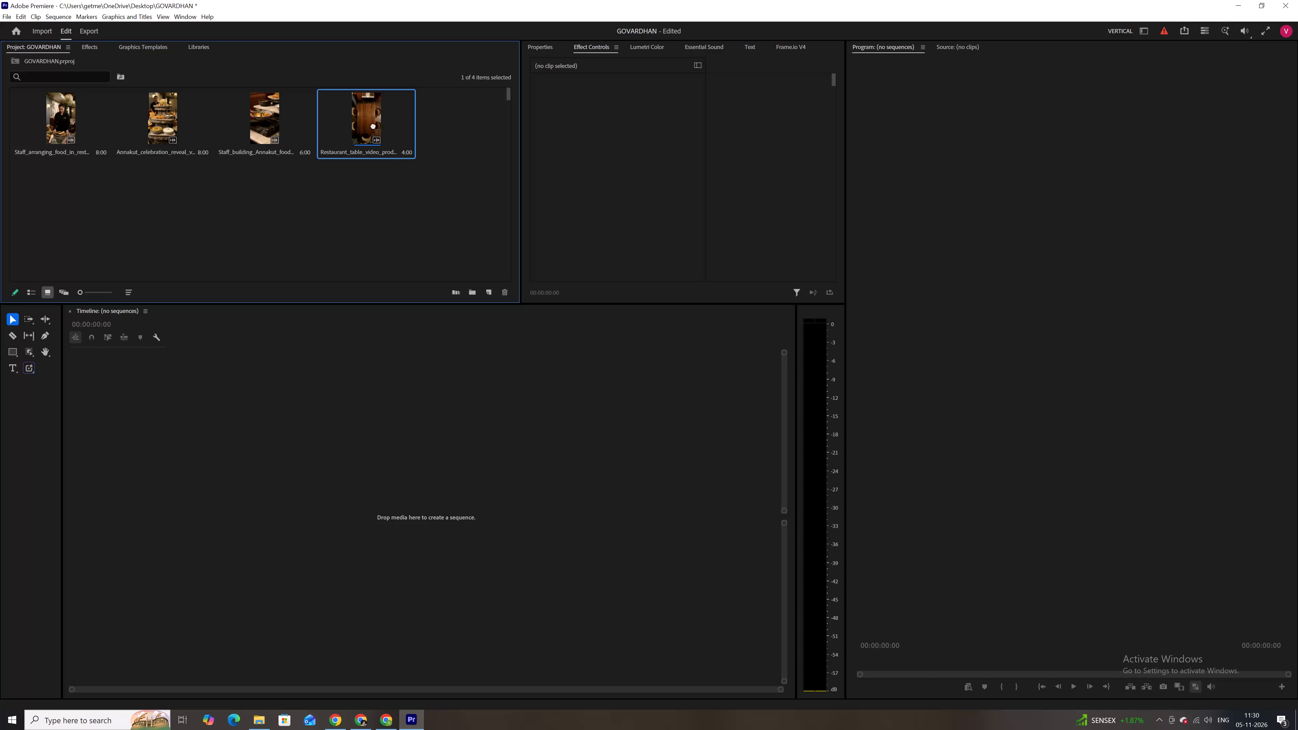
Create a new sequence from the watermark-free restaurant table clip.
left_click_drag(200, 340, 105, 331)
Split the restaurant table clip at 00:00:02:05 and delete the part after the cut.
key("space")
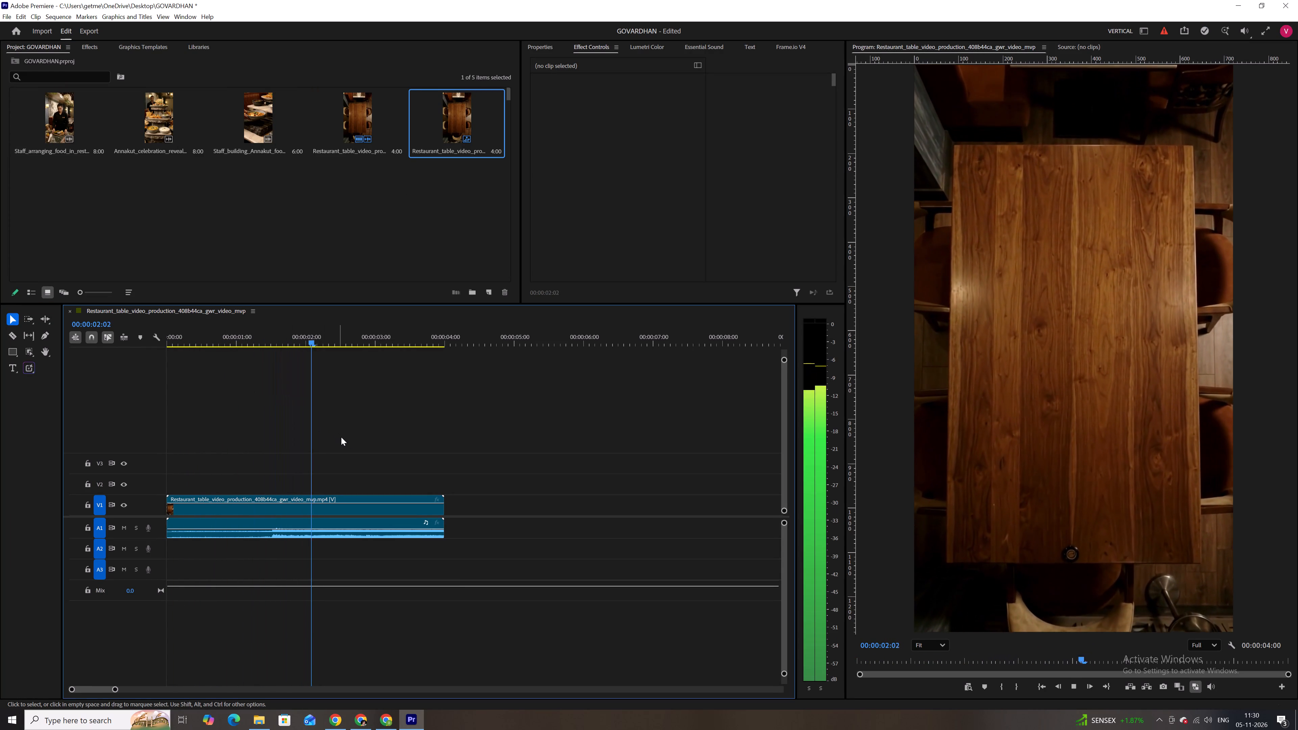
key("space")
key("c")
left_click(323, 504)
key("v")
left_click(332, 503)
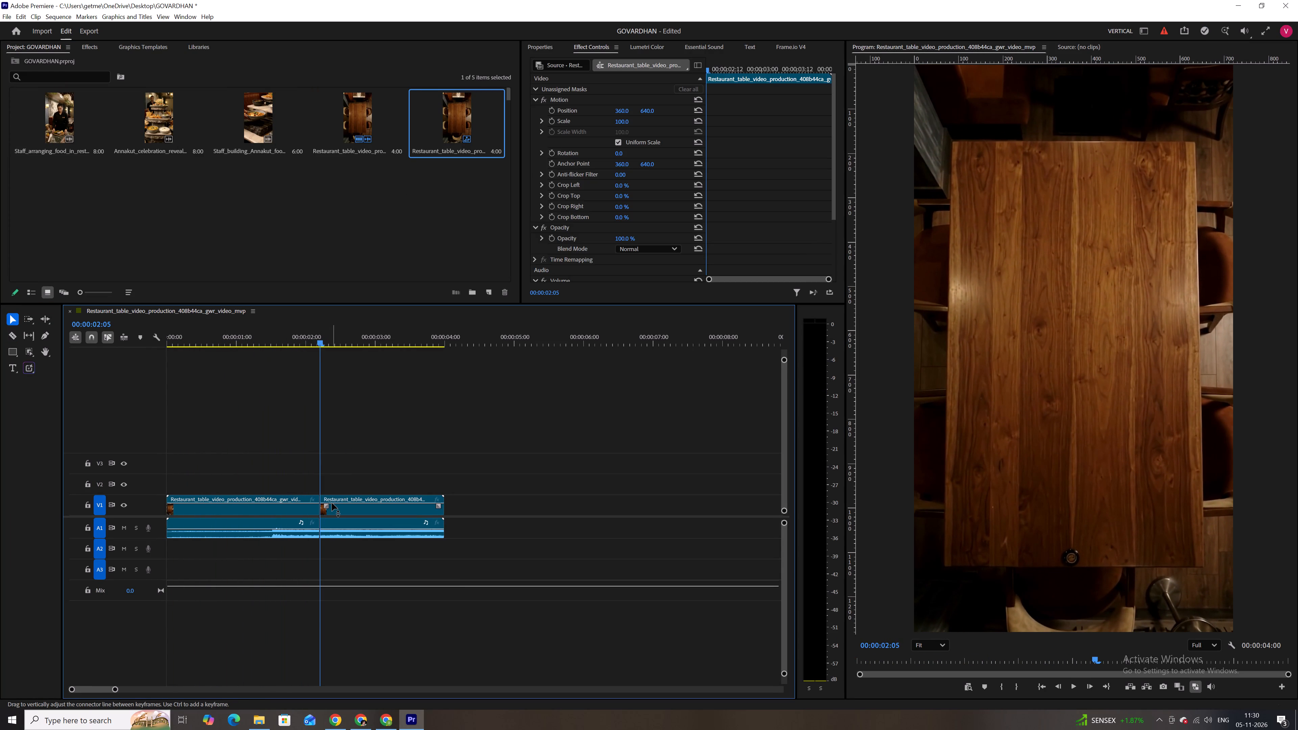
key("BackSpace")
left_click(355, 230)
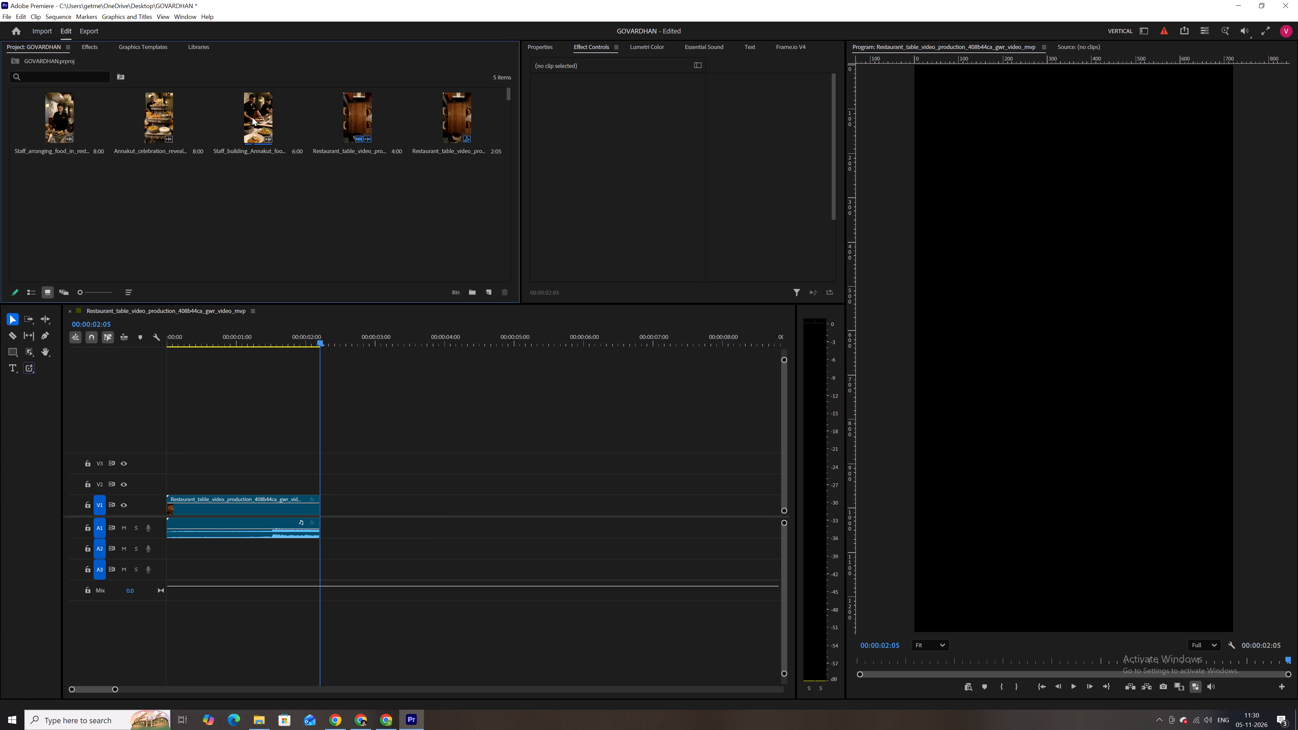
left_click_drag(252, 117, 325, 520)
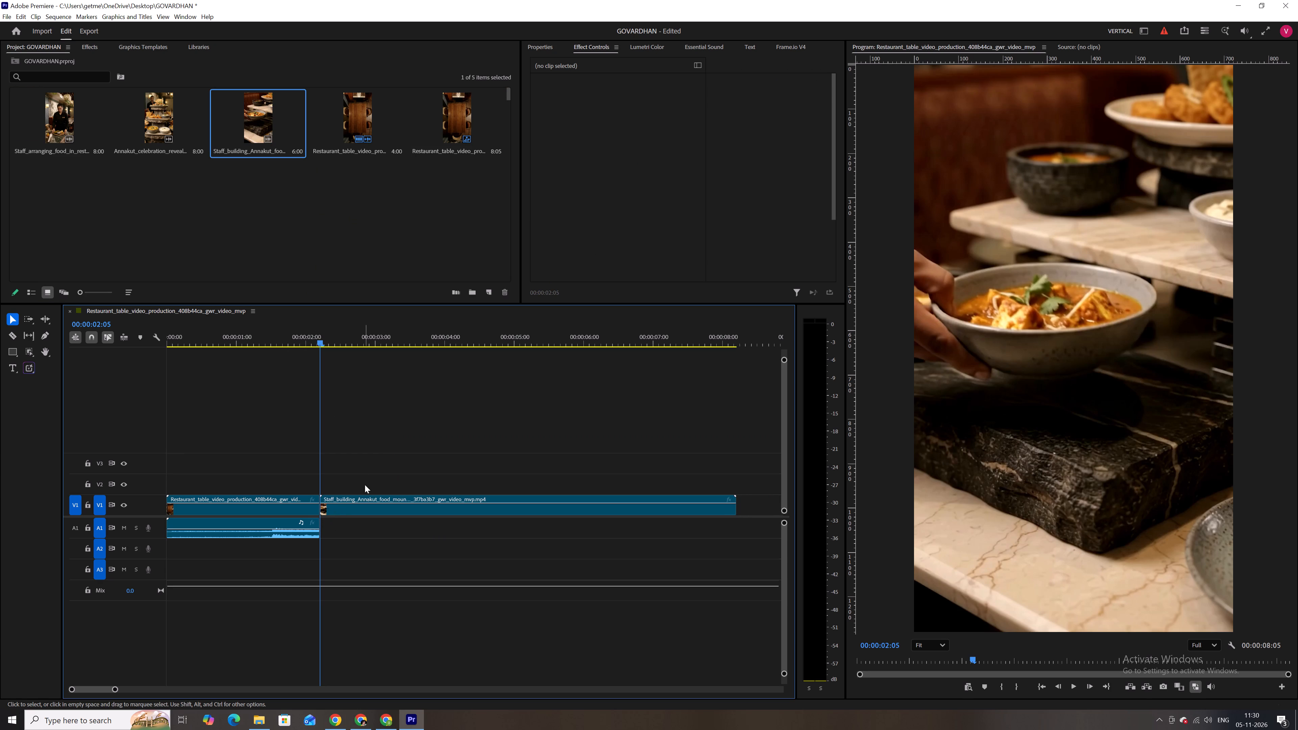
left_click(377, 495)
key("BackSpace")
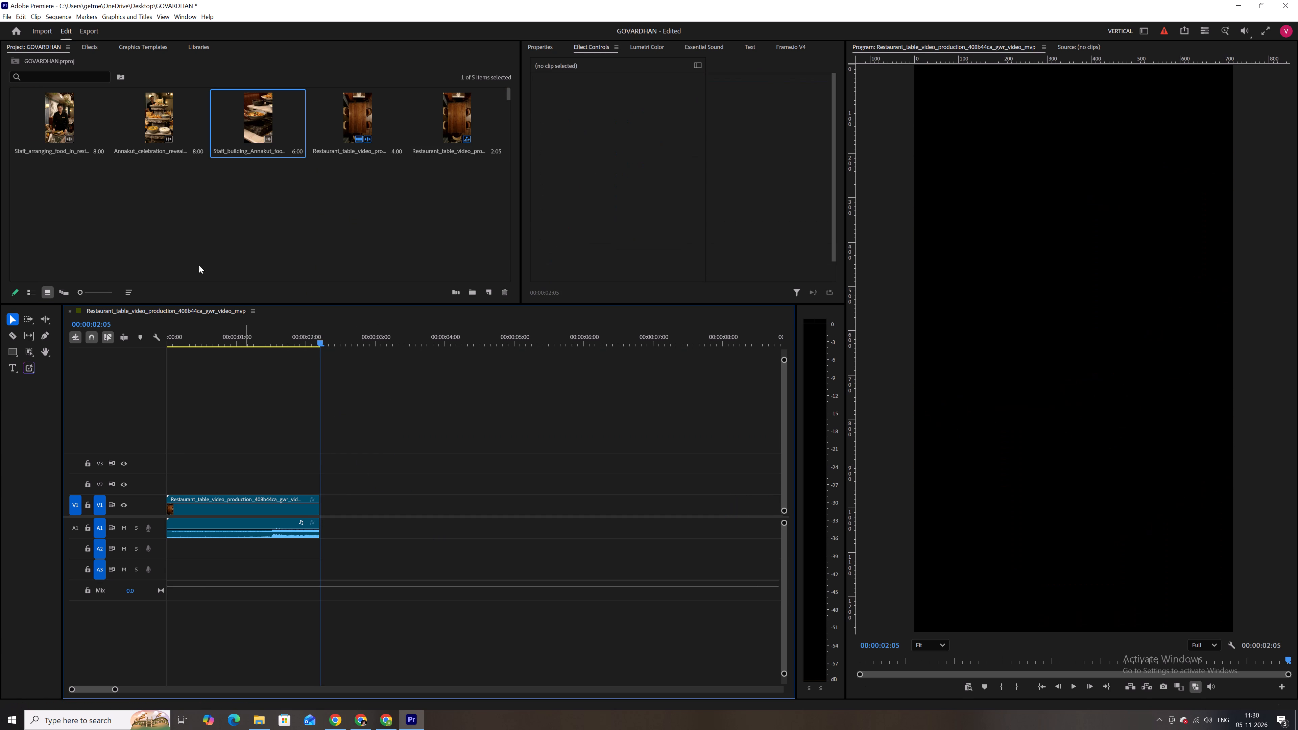
Place the Staff_arranging_food clip on V1 directly after the trimmed restaurant table clip.
left_click(118, 178)
left_click_drag(61, 112, 325, 519)
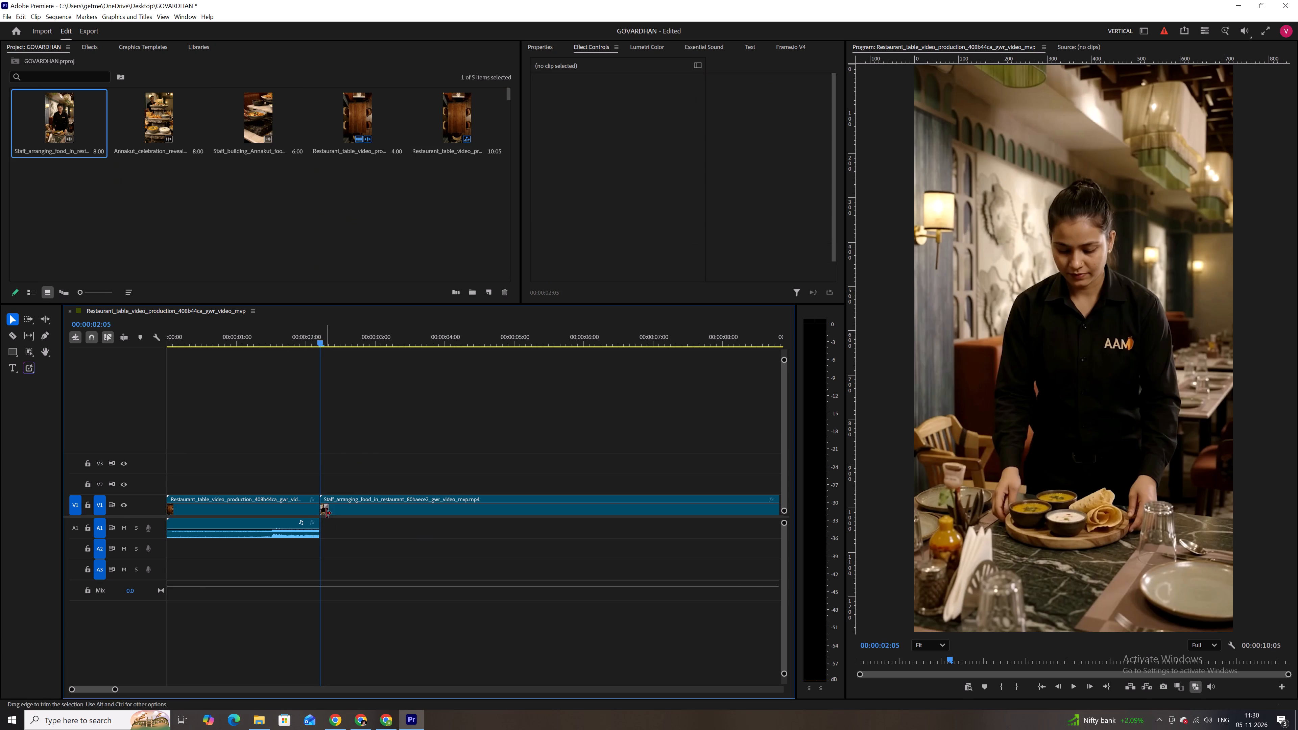
Review the transition from the table shot and the dish shots through the end of the Staff_arranging_food clip.
left_click_drag(318, 343, 296, 340)
key("space")
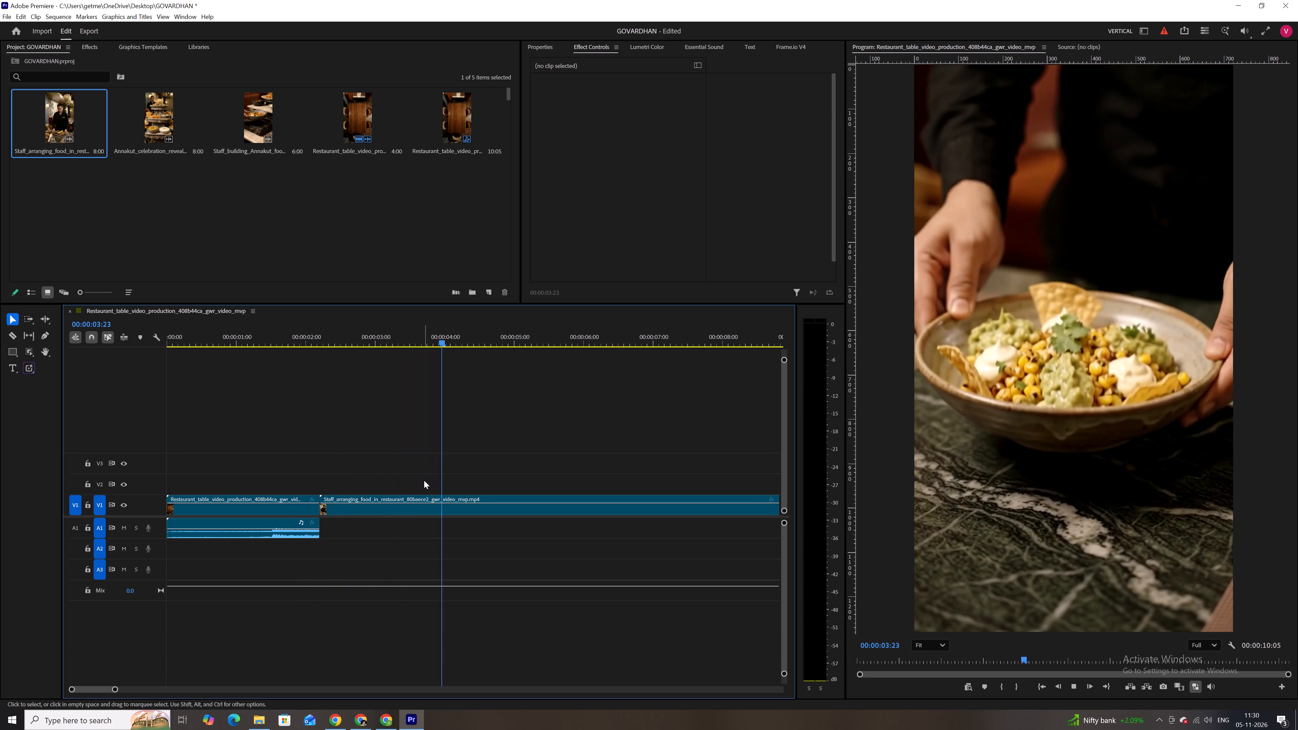
key("space")
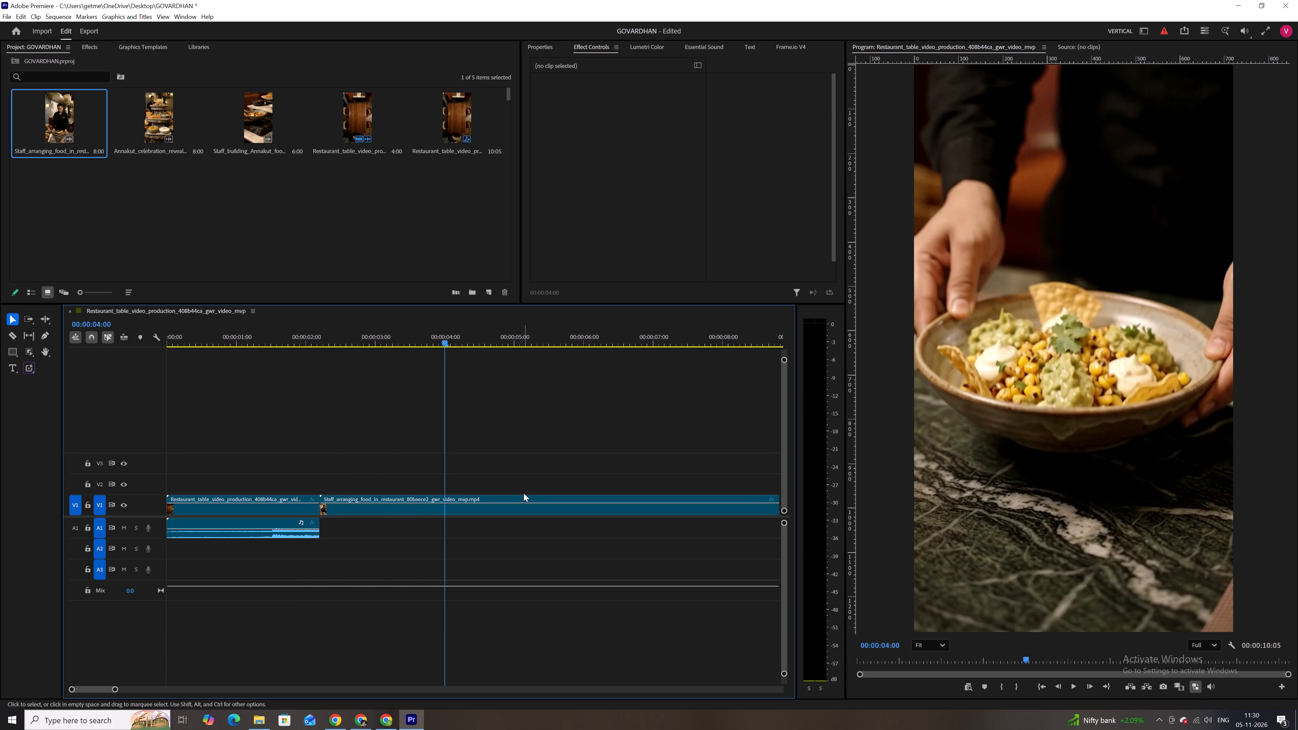
key("c")
key("space")
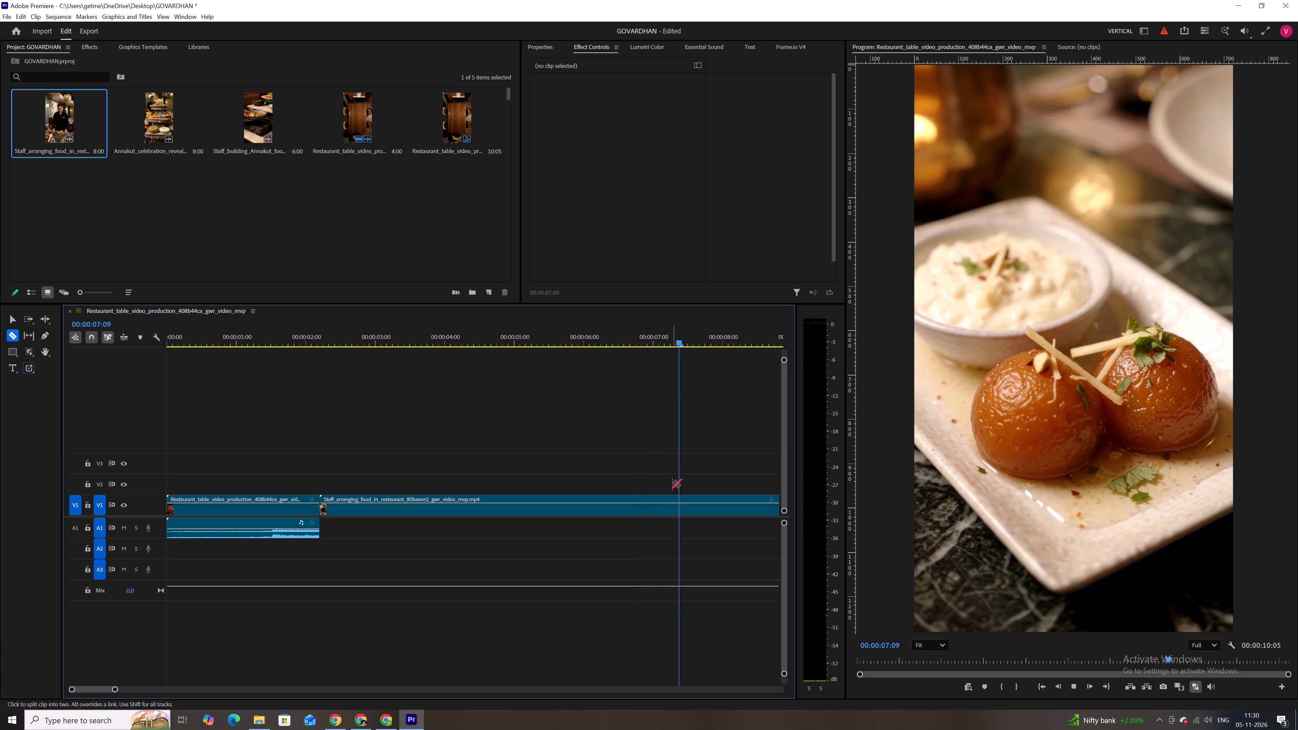
key("space")
left_click_drag(691, 341, 721, 335)
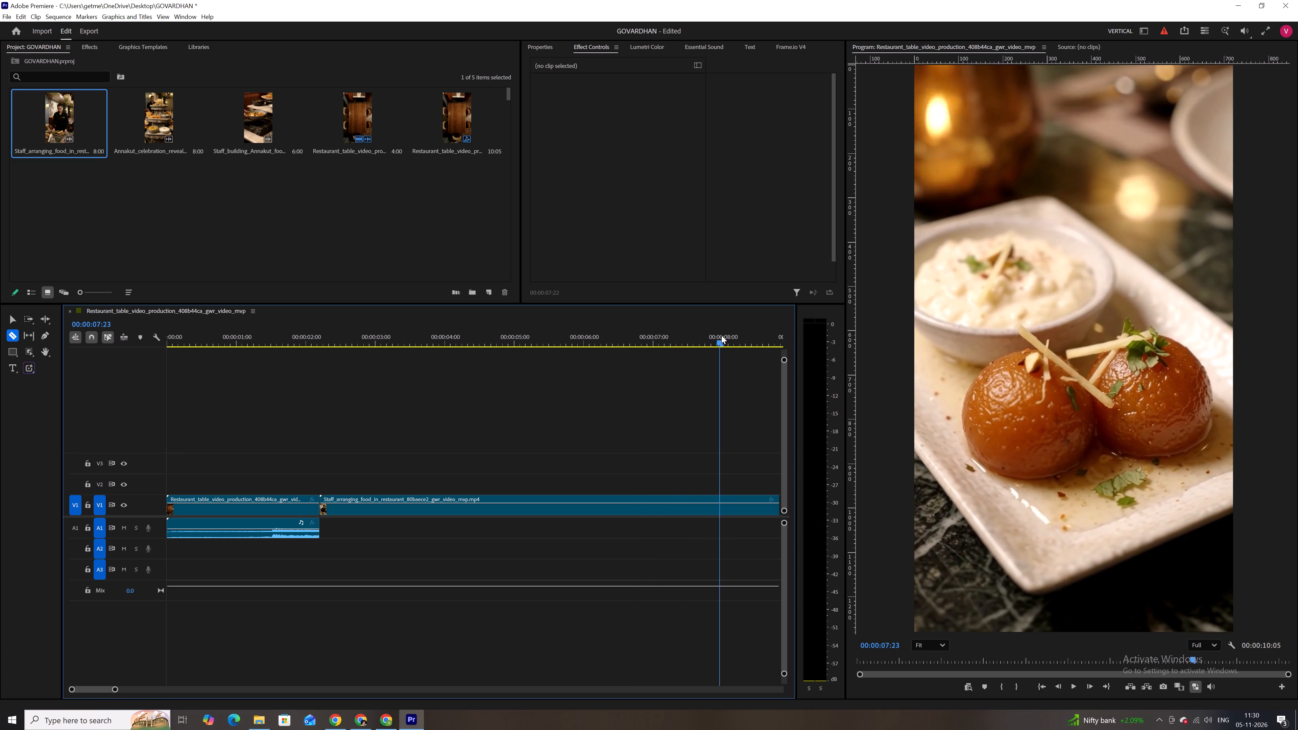
left_click_drag(721, 335, 539, 335)
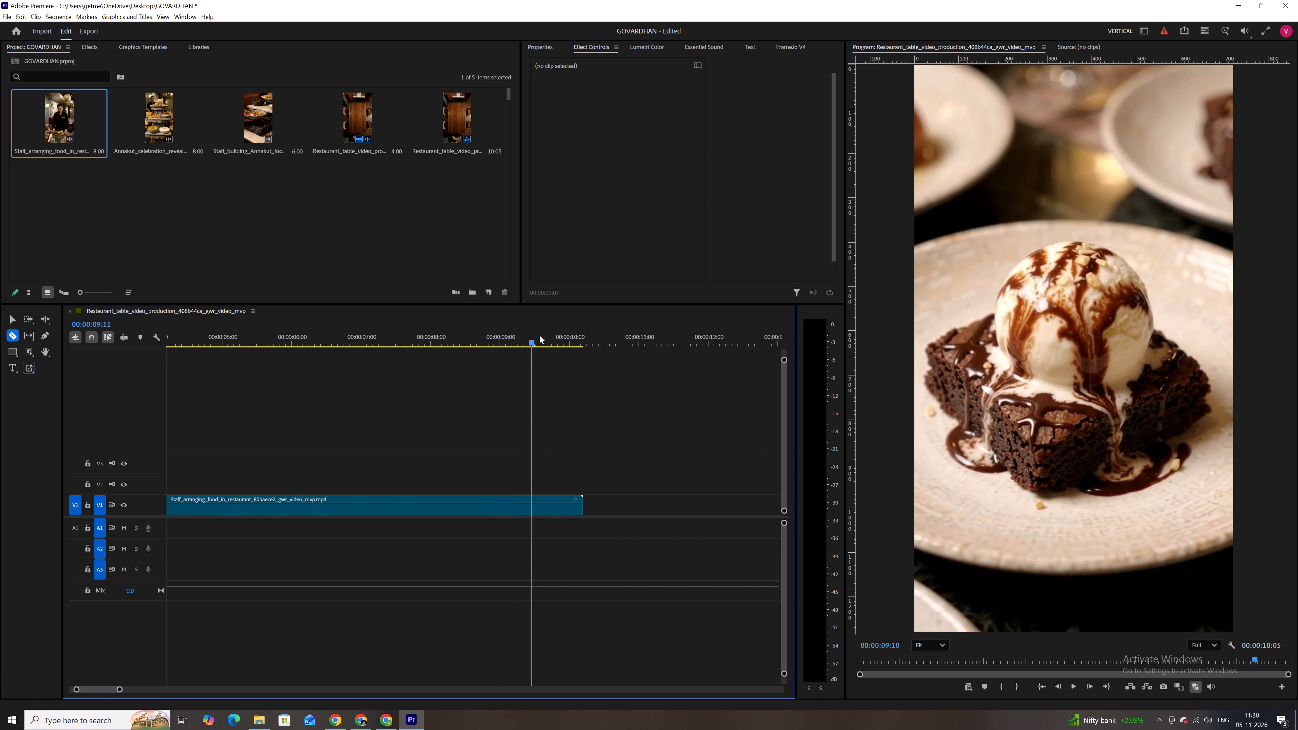
left_click_drag(539, 335, 563, 335)
Place the Staff_building_Annakut clip on V1 directly after the Staff_arranging_food clip.
left_click(293, 178)
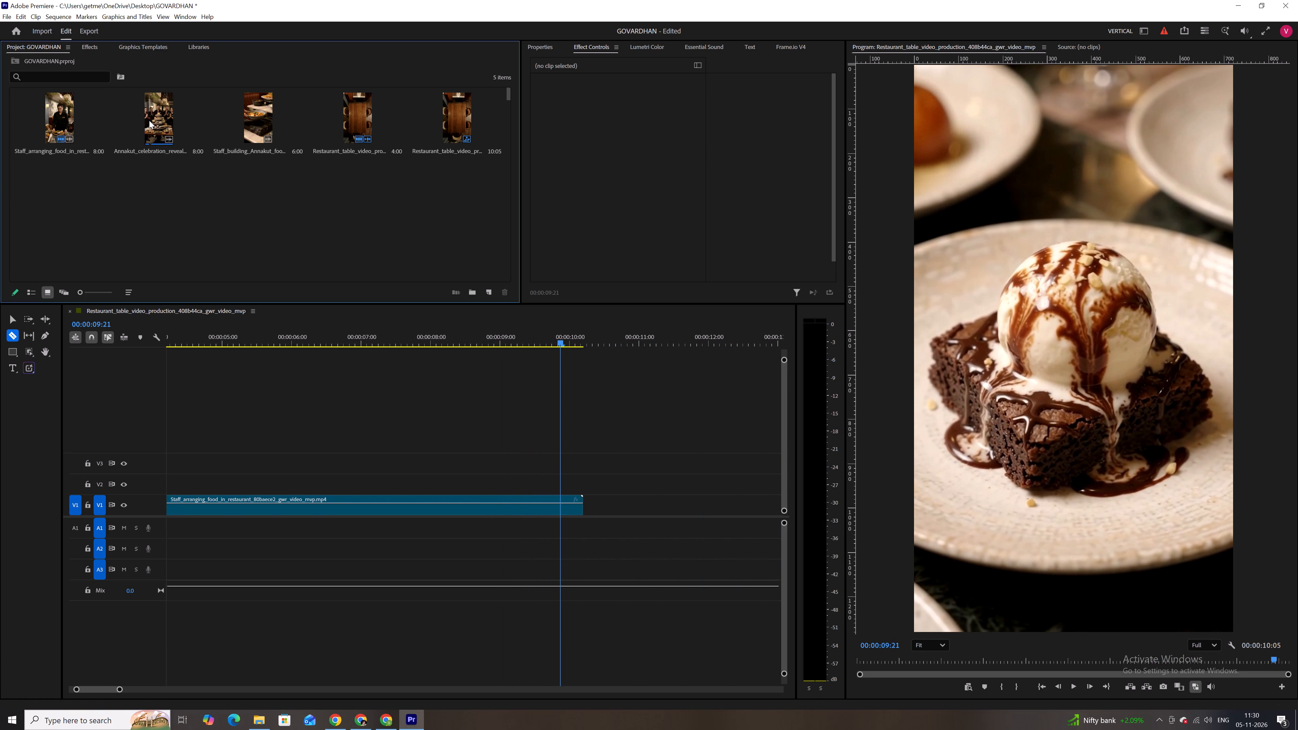
left_click_drag(253, 119, 253, 120)
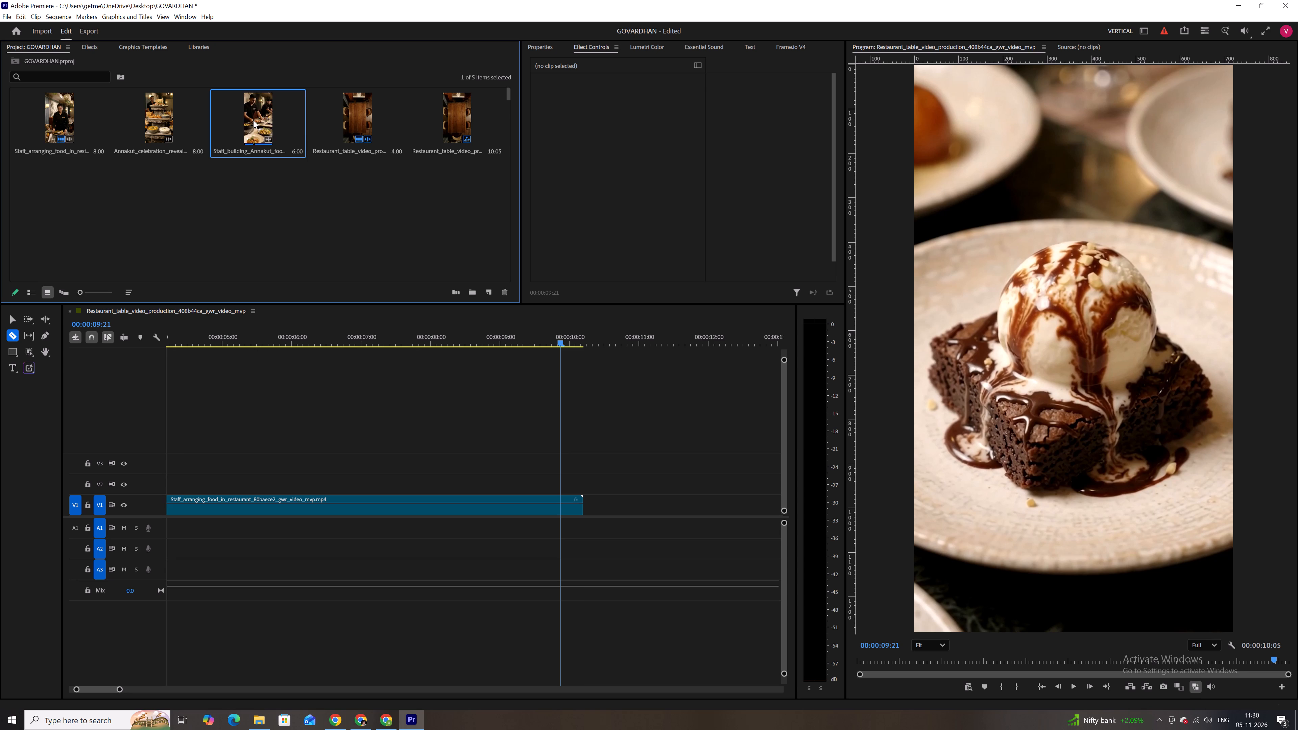
left_click_drag(253, 120, 588, 506)
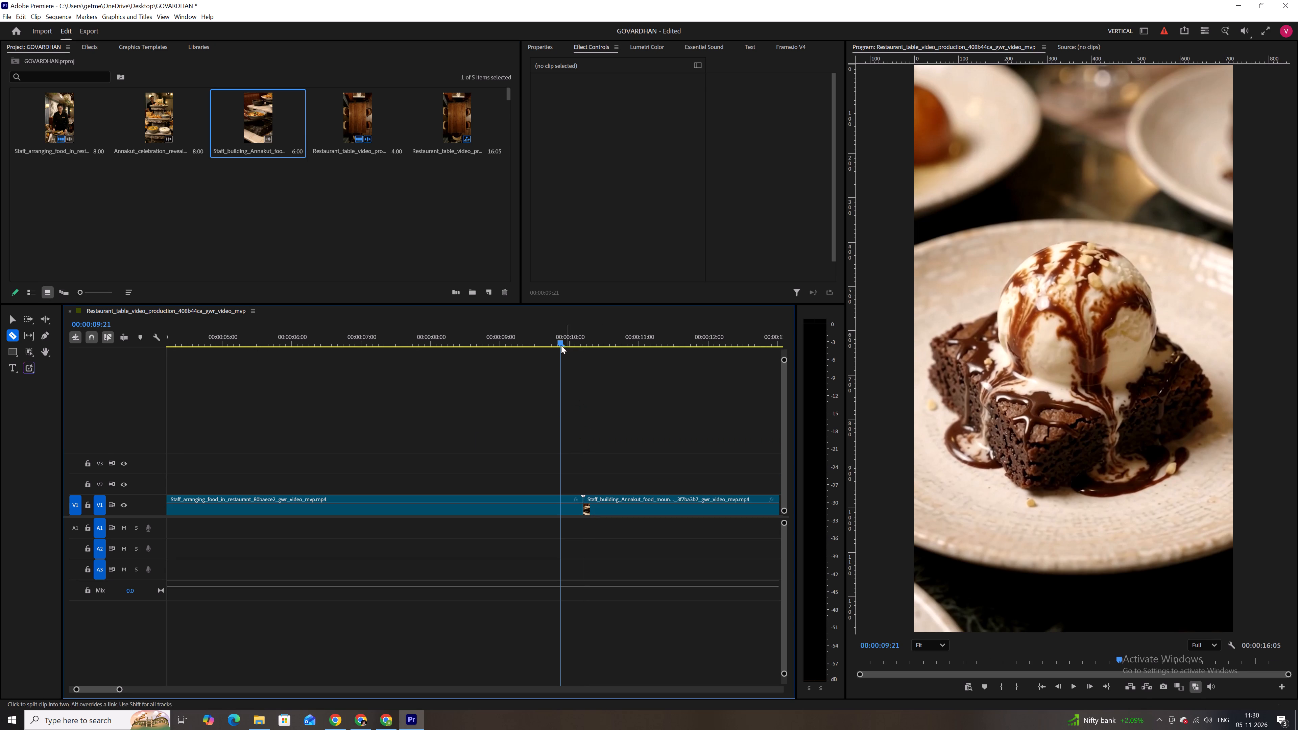
Split the Staff_building_Annakut clip at 00:00:12:12, just before the AAM Dining caption starts.
left_click_drag(560, 342, 663, 351)
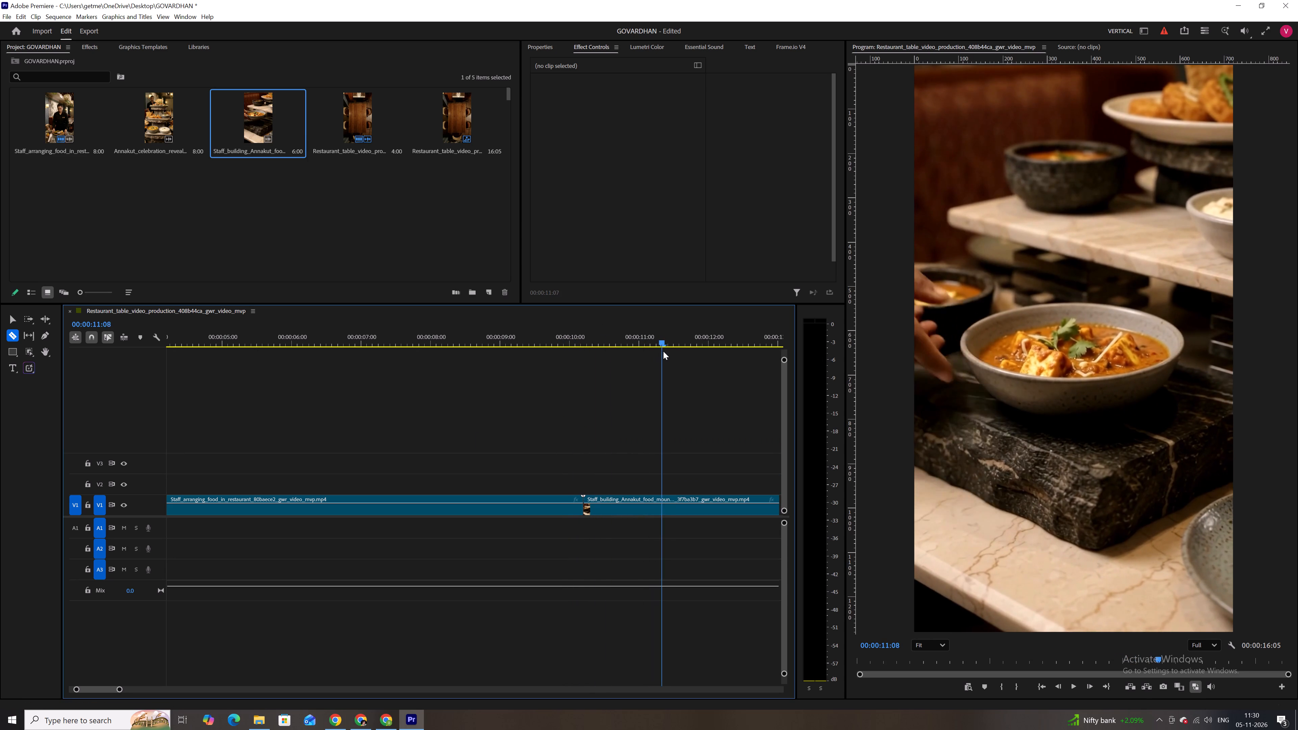
left_click_drag(663, 351, 729, 334)
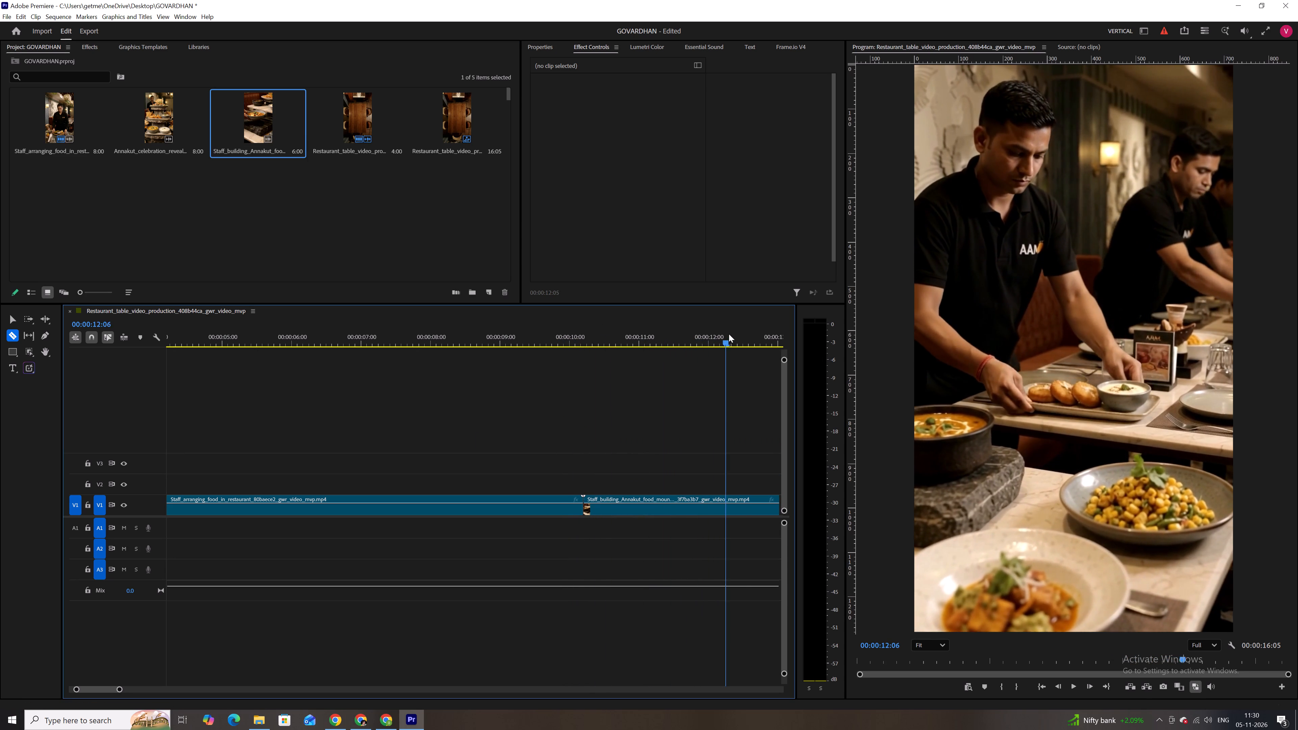
left_click_drag(729, 334, 735, 323)
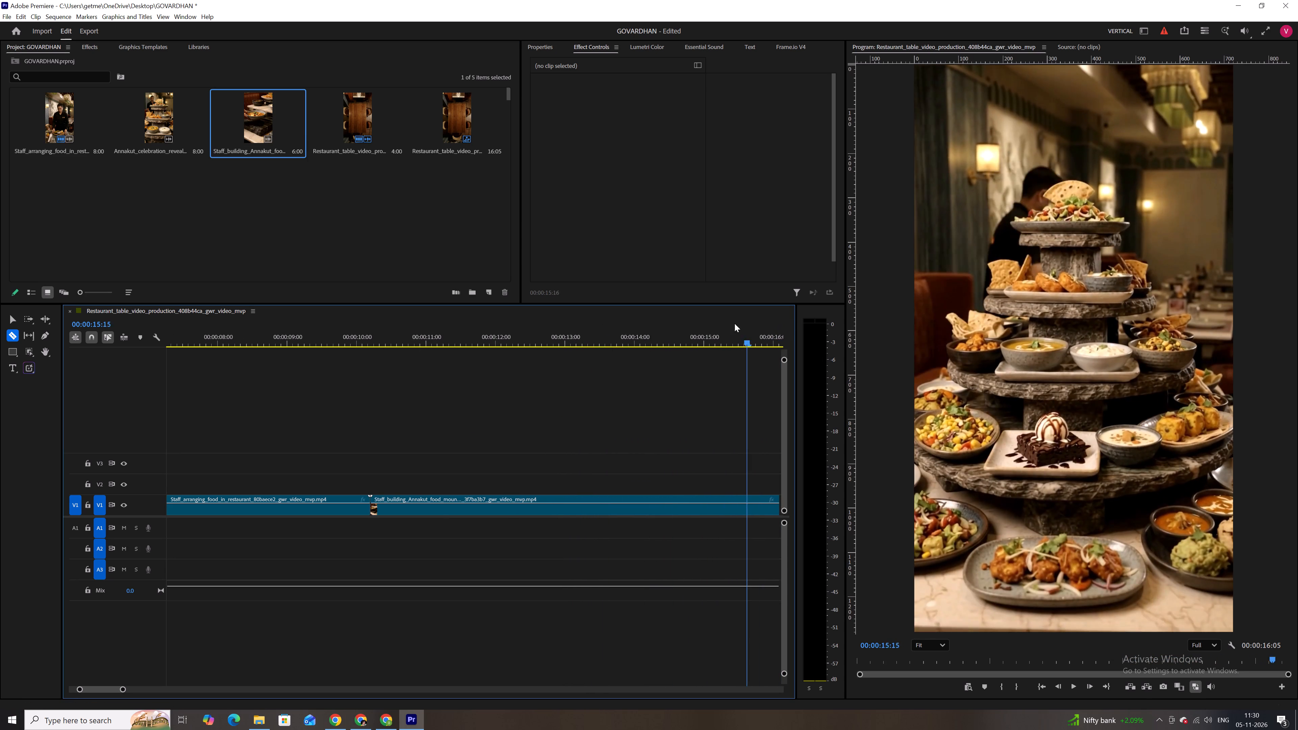
left_click_drag(735, 323, 599, 324)
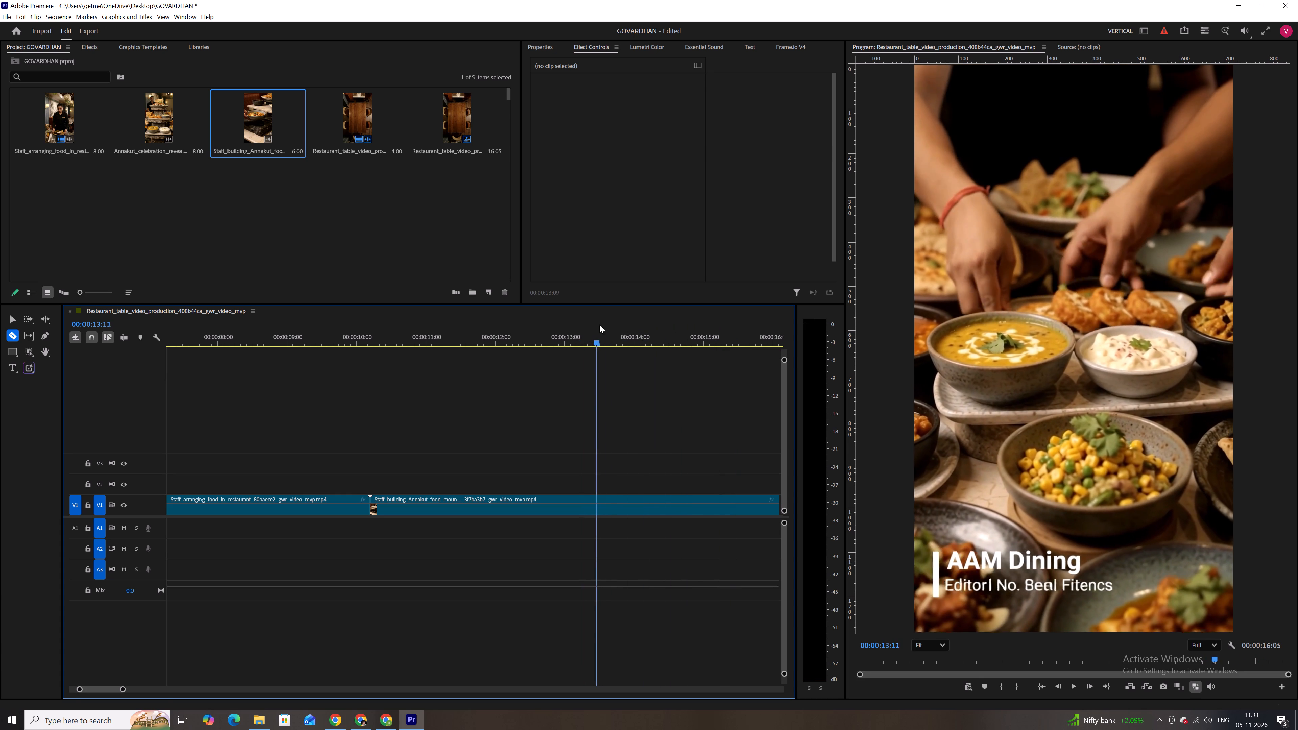
left_click_drag(599, 324, 610, 325)
left_click_drag(609, 341, 591, 340)
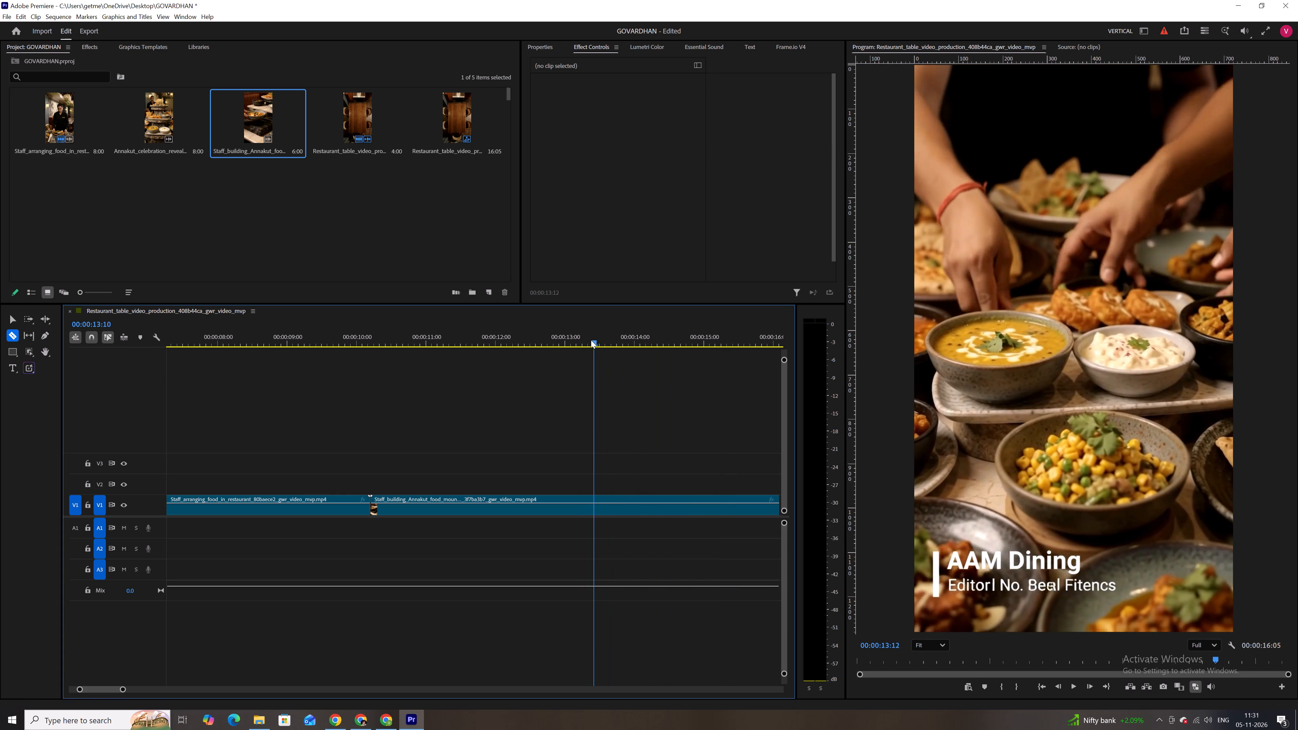
left_click_drag(591, 340, 530, 341)
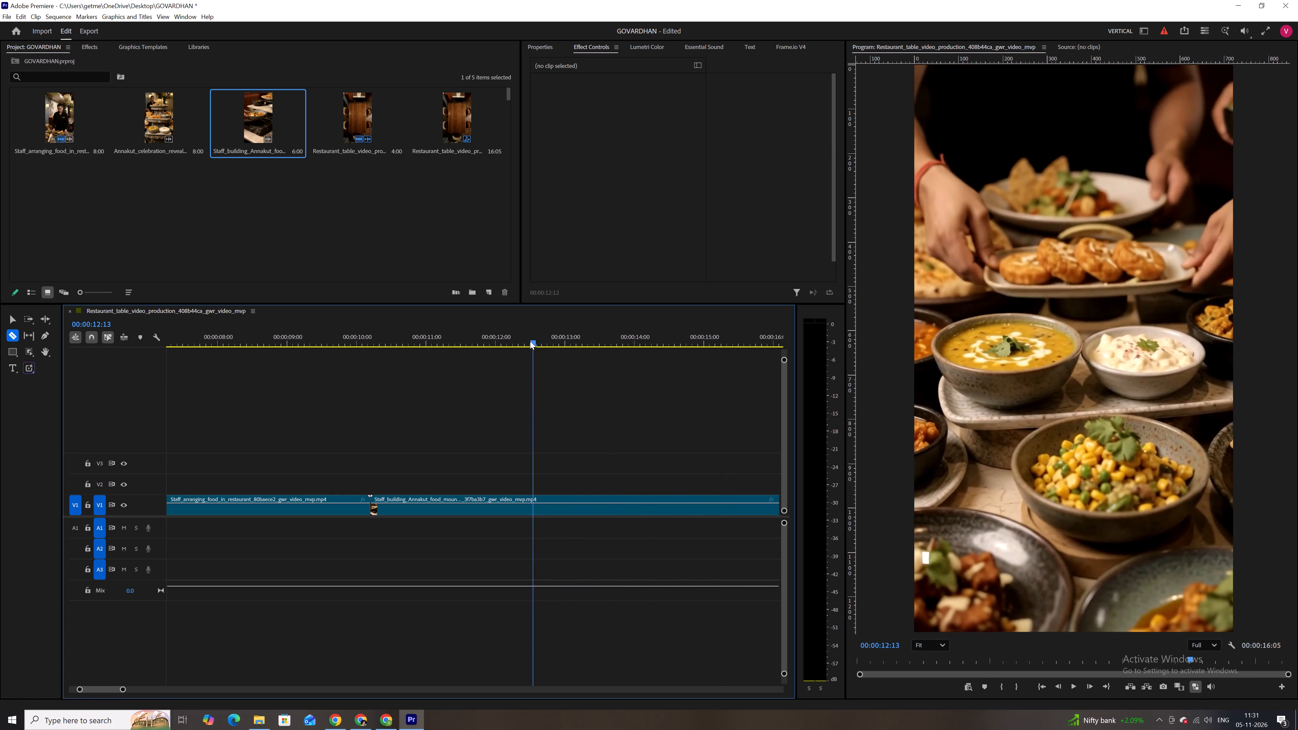
left_click_drag(530, 341, 527, 342)
key("Left")
key("Right")
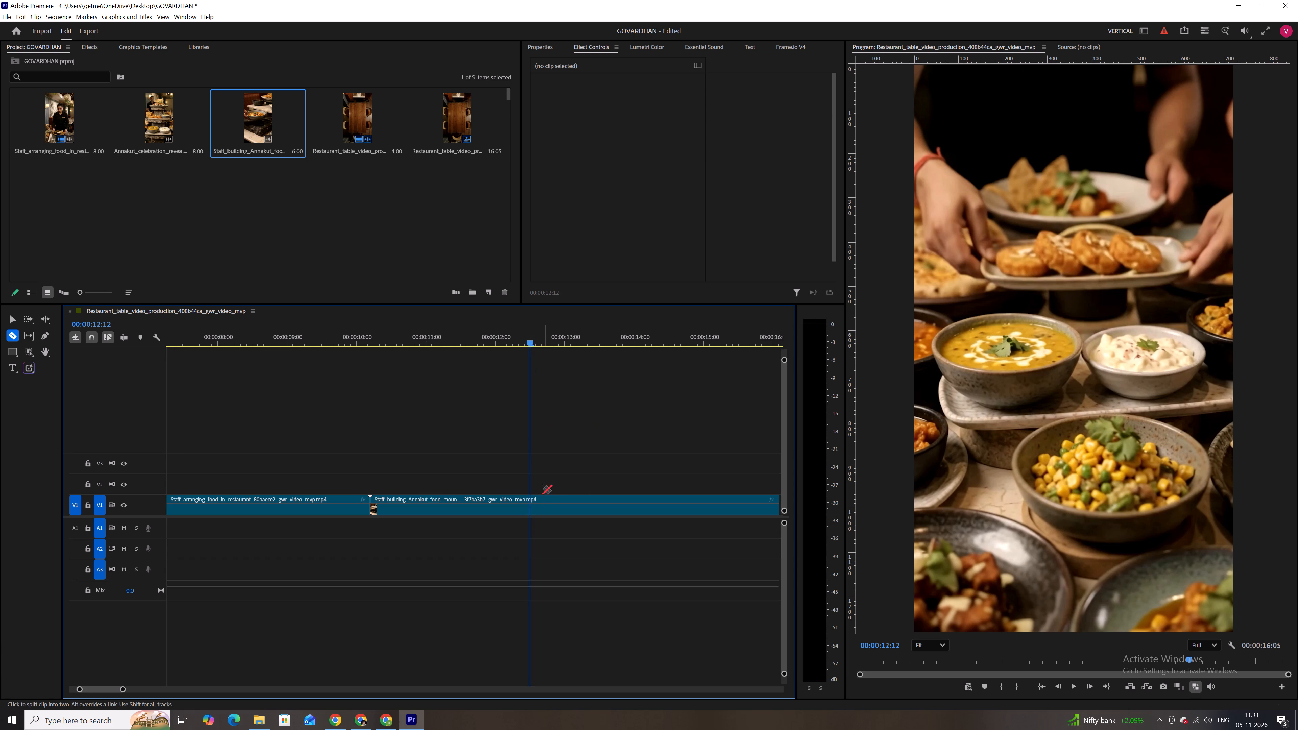
left_click(531, 504)
Split the Staff_building_Annakut clip again at 00:00:14:11, right after the caption fades out.
left_click_drag(531, 339, 619, 344)
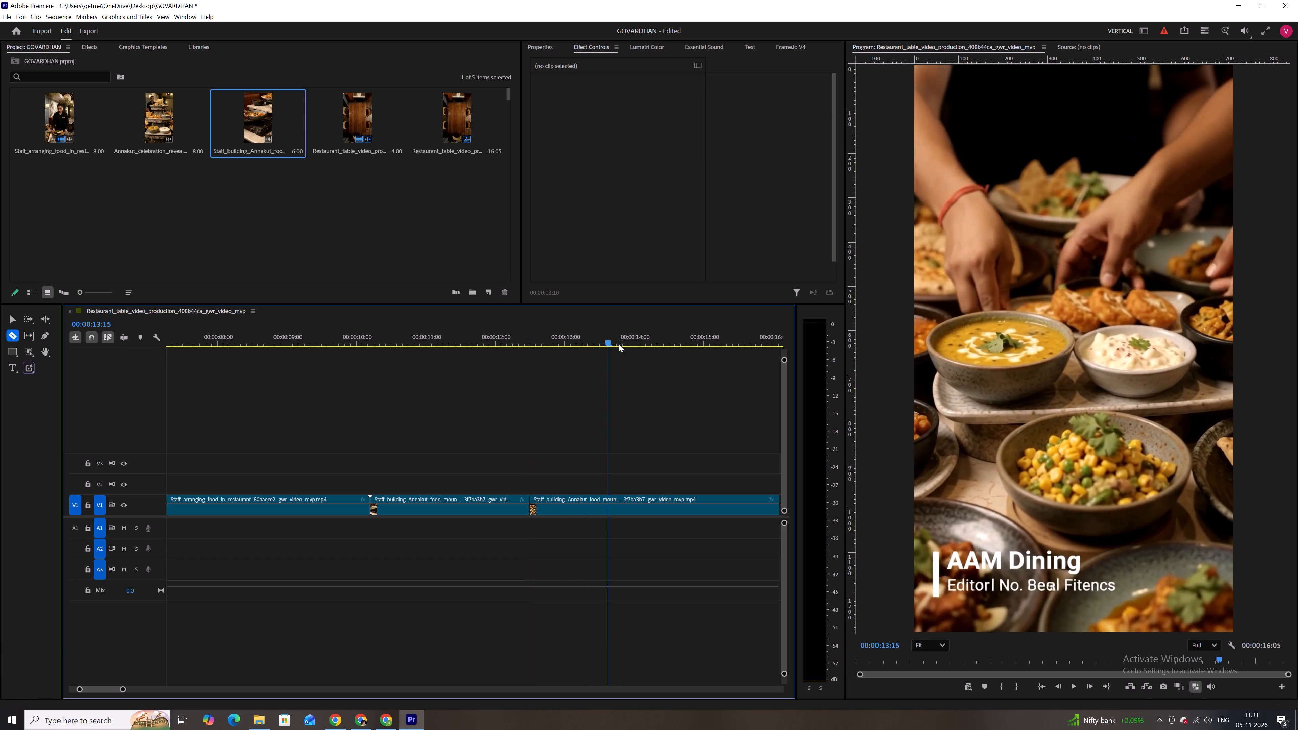
left_click_drag(619, 344, 652, 350)
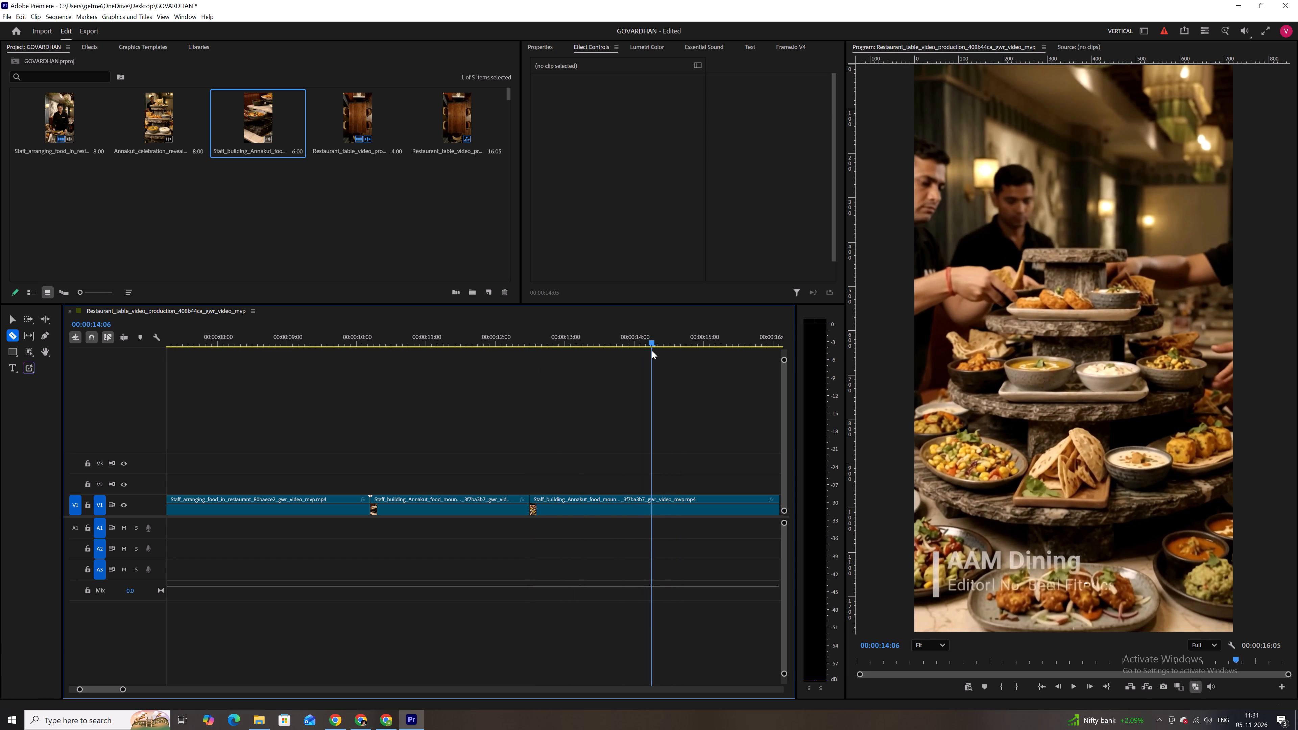
left_click_drag(652, 350, 666, 347)
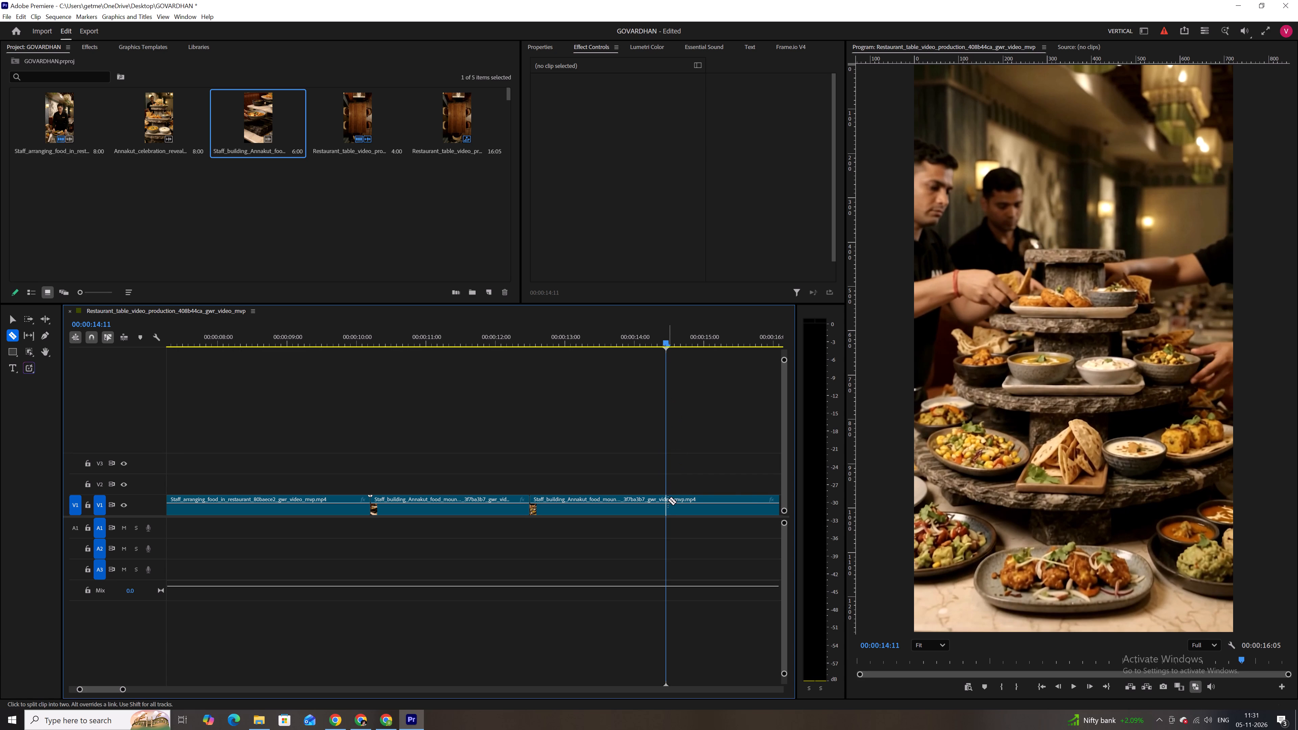
left_click(668, 500)
Split the captioned segment at 00:00:13:15, delete the piece from there to 00:00:14:11, and close the gap.
left_click_drag(665, 342, 650, 343)
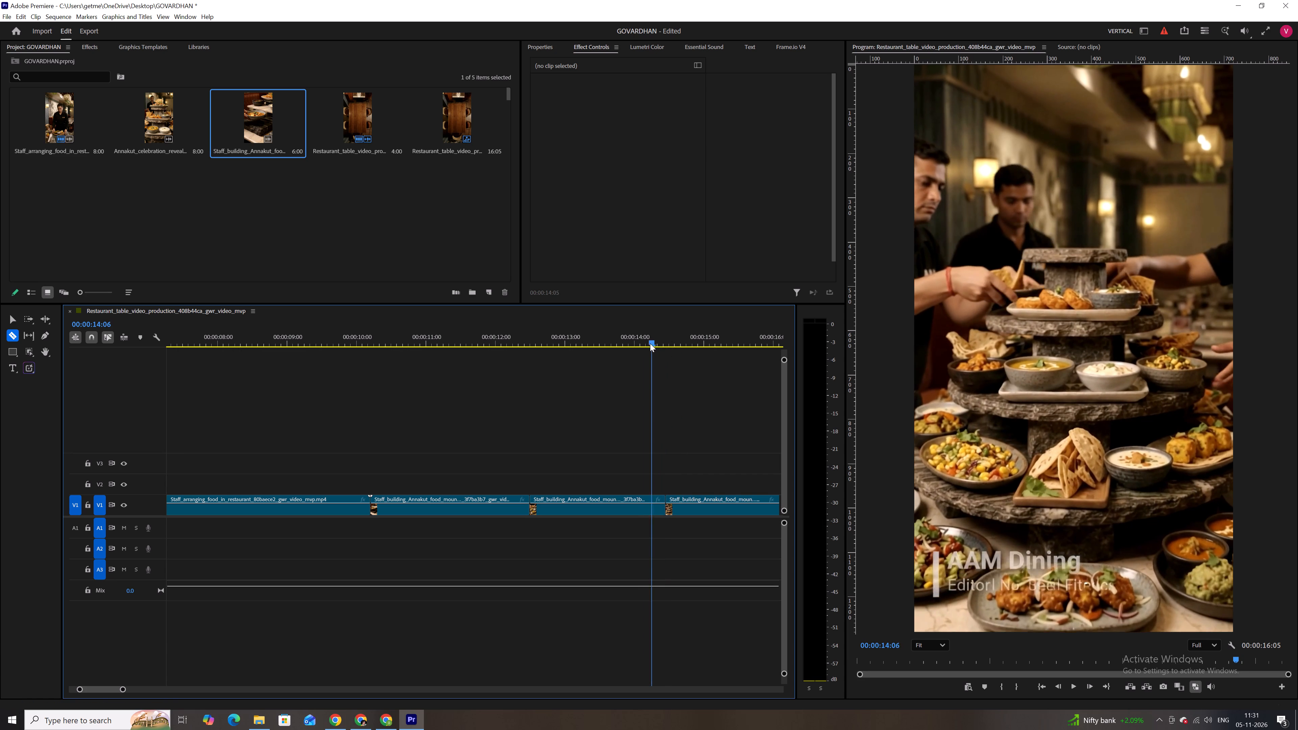
left_click_drag(650, 343, 611, 344)
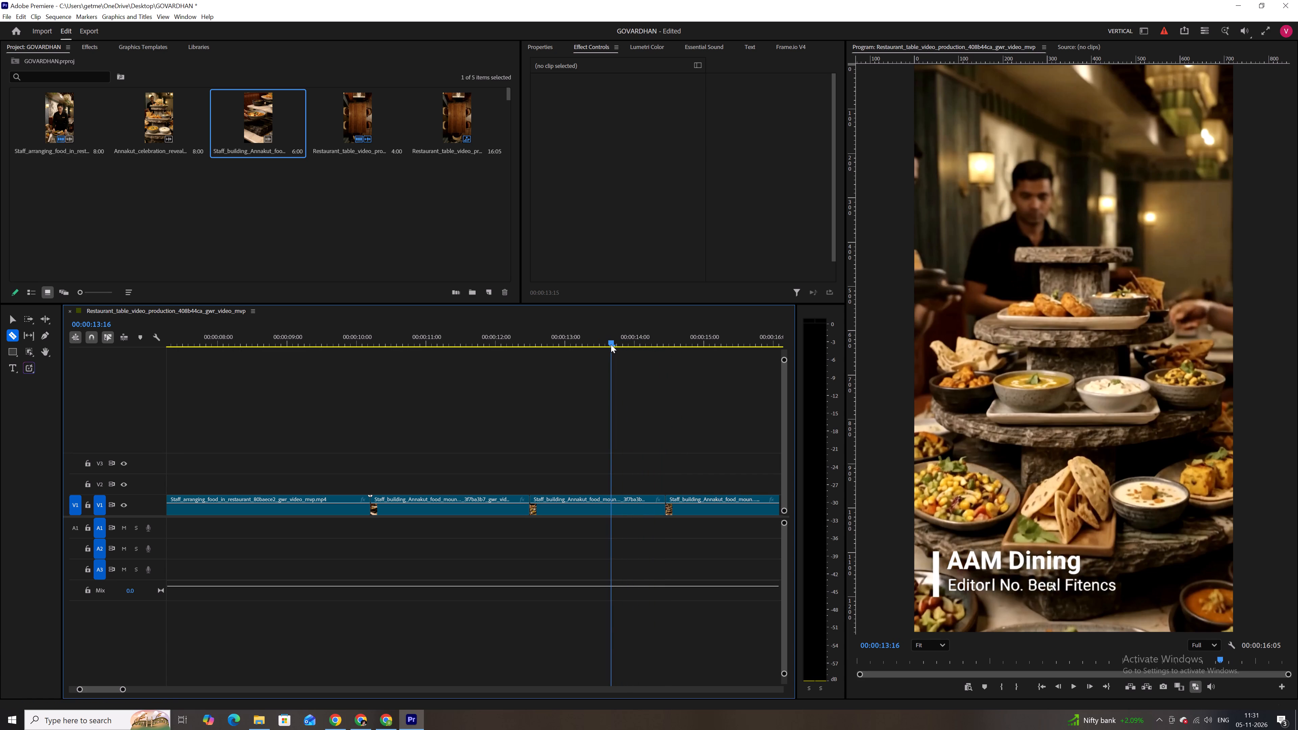
left_click_drag(611, 344, 608, 344)
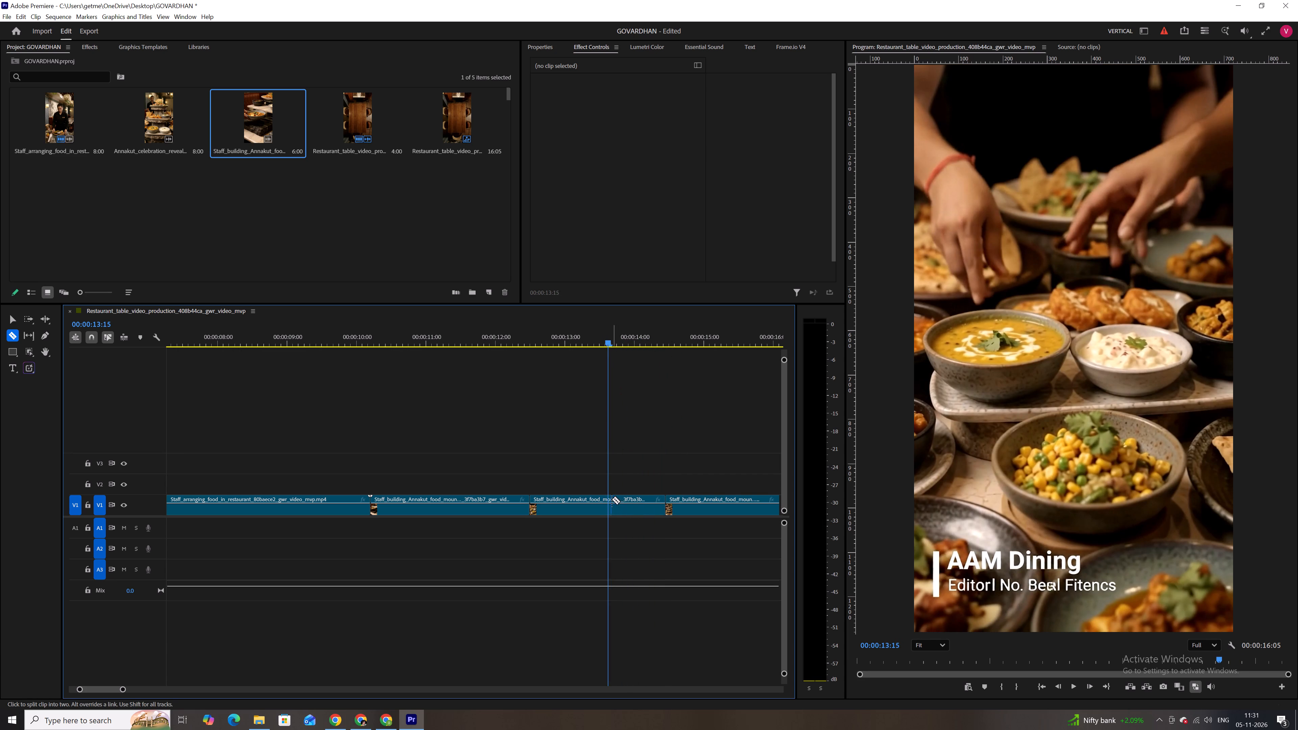
left_click(610, 500)
key("v")
left_click(631, 496)
key("BackSpace")
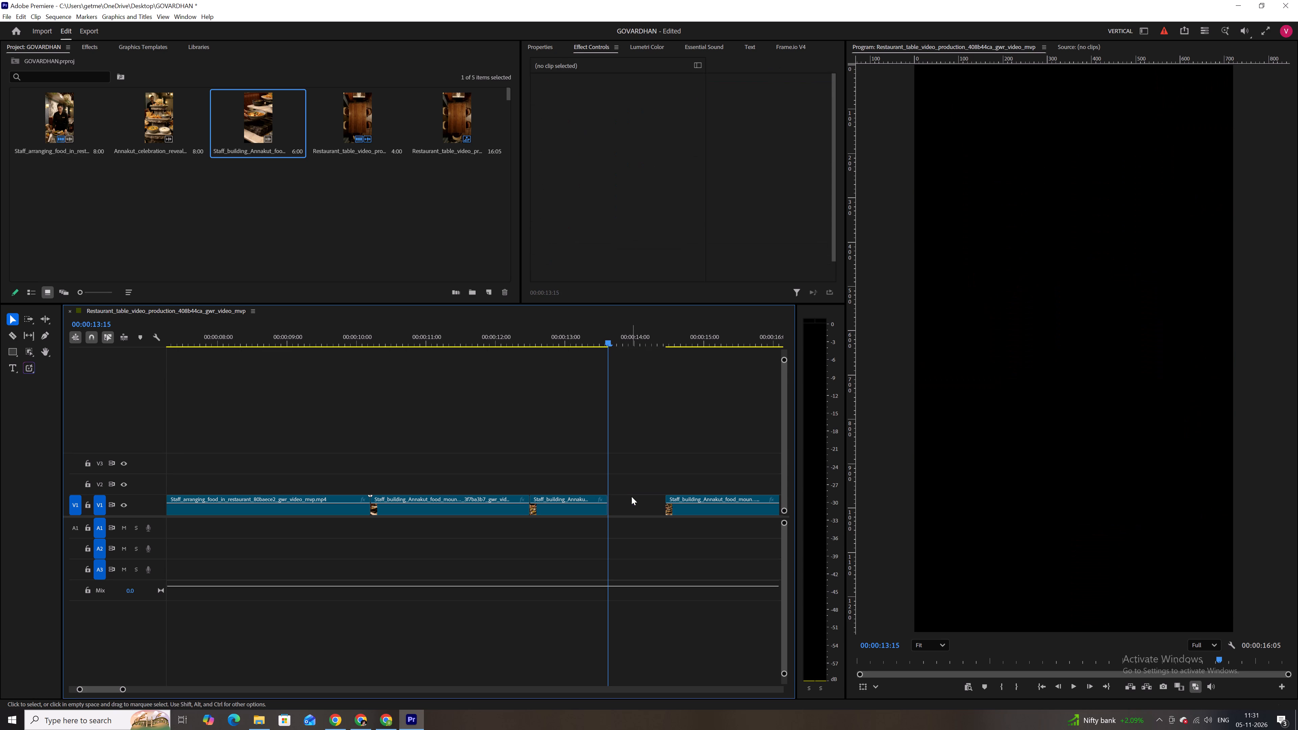
left_click(631, 496)
key("BackSpace")
Scale the captioned Staff_building_Annakut segment to 114 and reposition it to 414, 690 to push the AAM Dining caption toward the frame edge.
left_click_drag(582, 342, 573, 339)
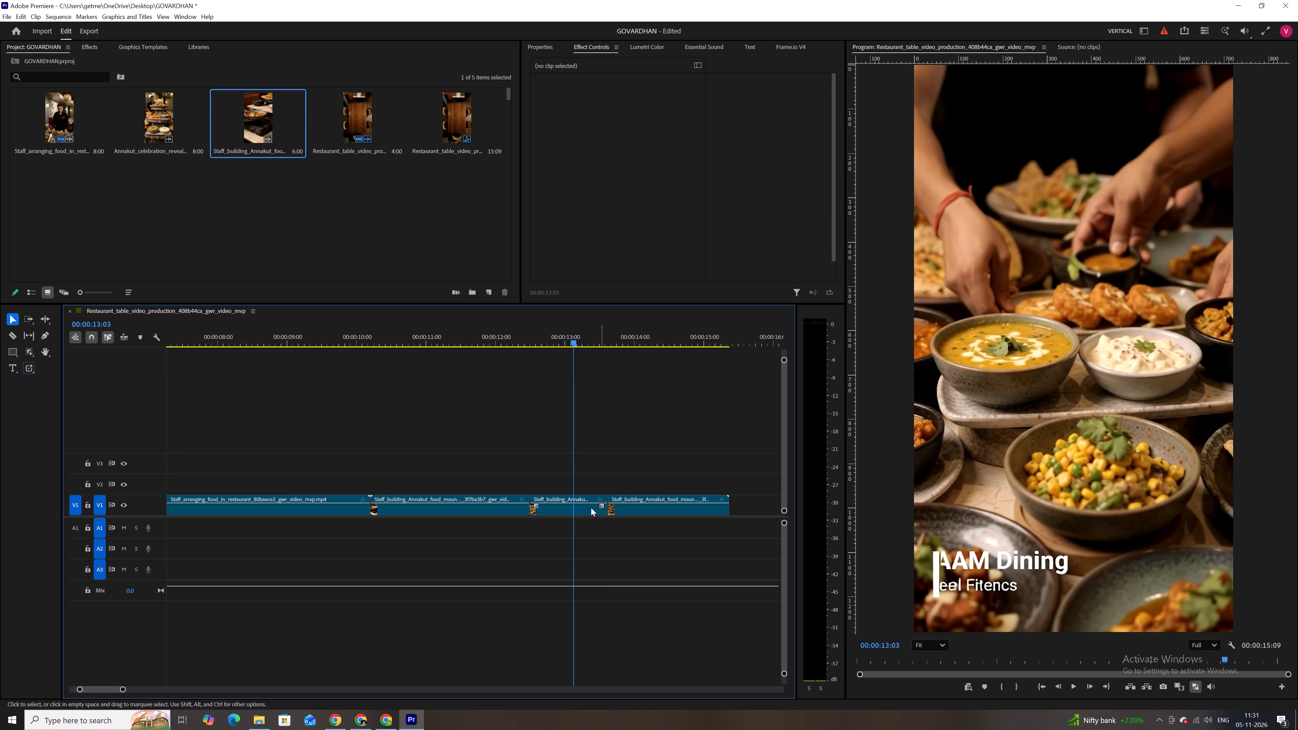
left_click(580, 502)
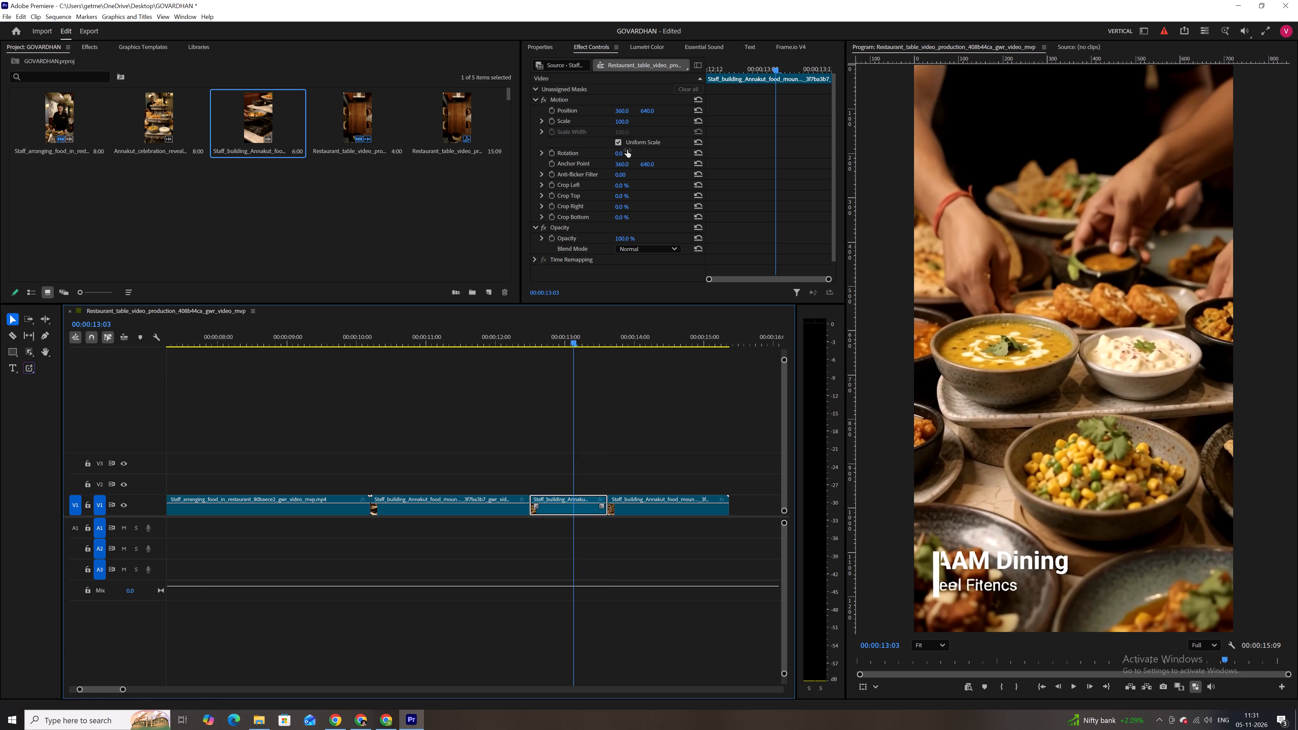
left_click_drag(620, 123, 628, 123)
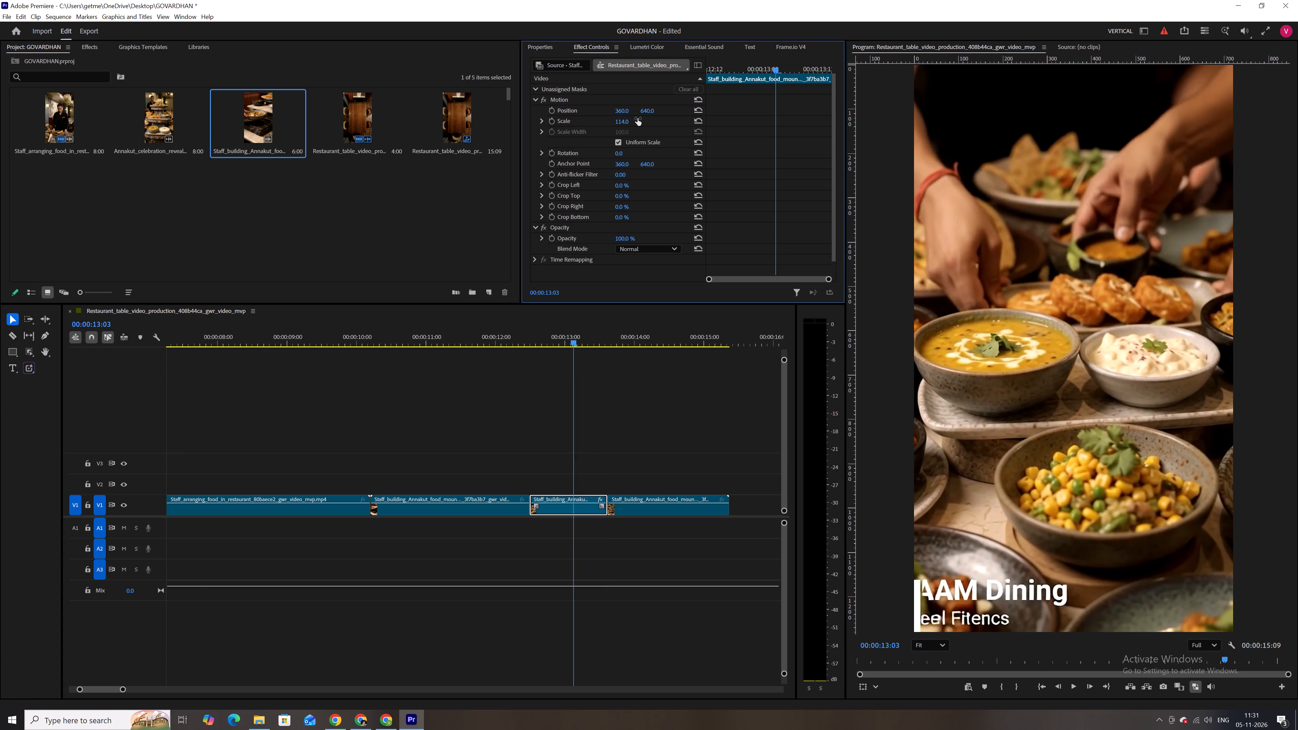
left_click_drag(644, 113, 669, 111)
left_click_drag(623, 109, 650, 108)
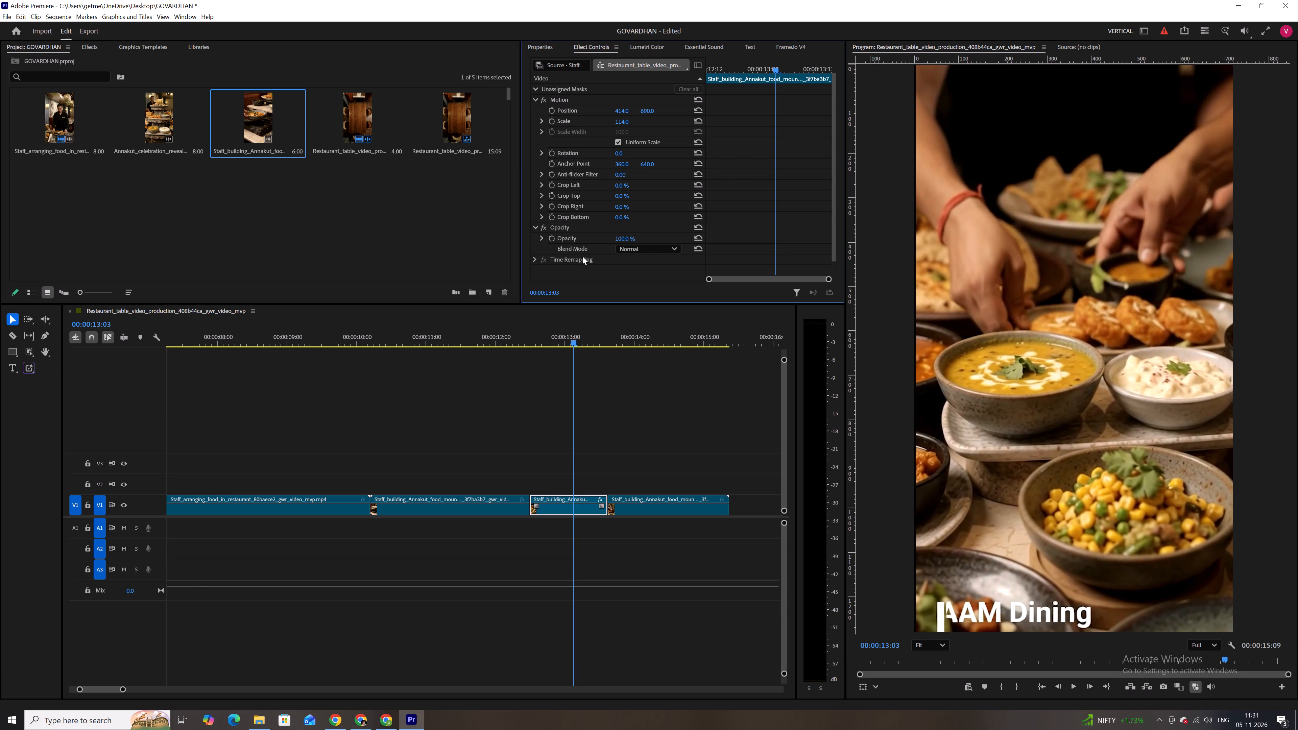
left_click_drag(576, 340, 580, 338)
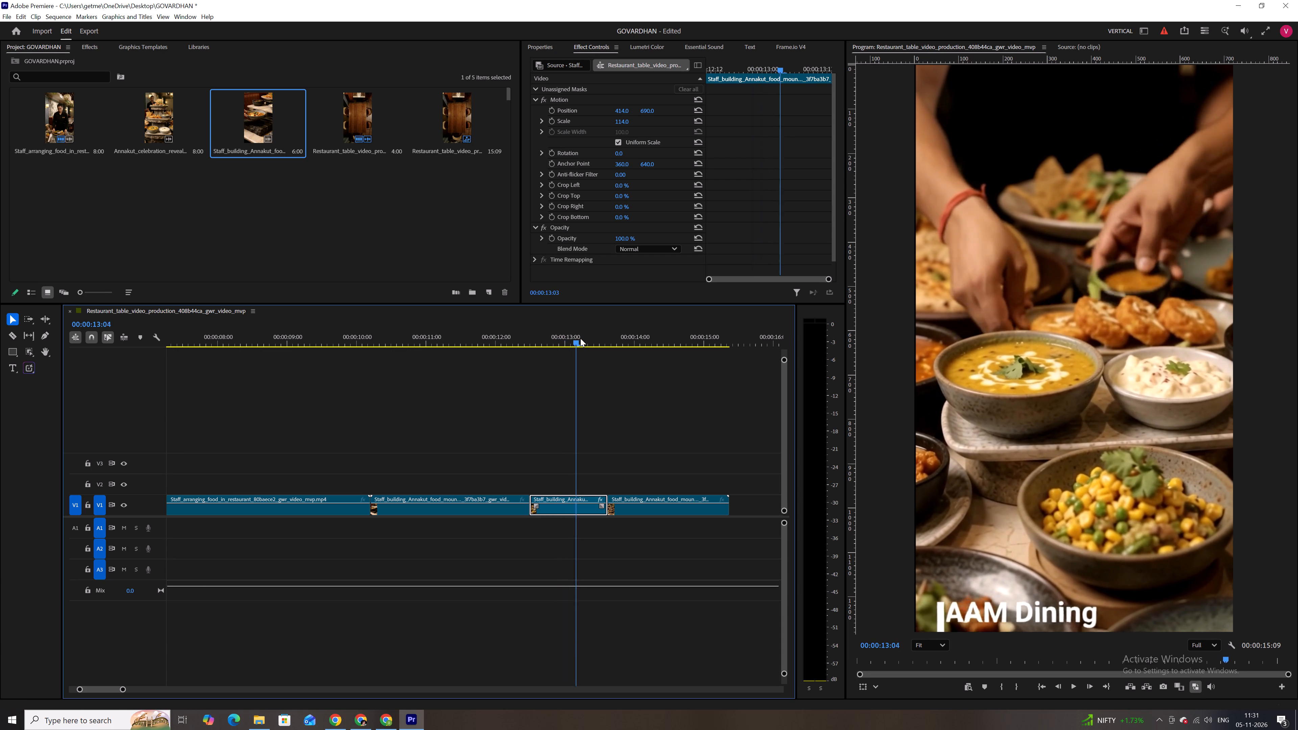
left_click_drag(580, 338, 581, 338)
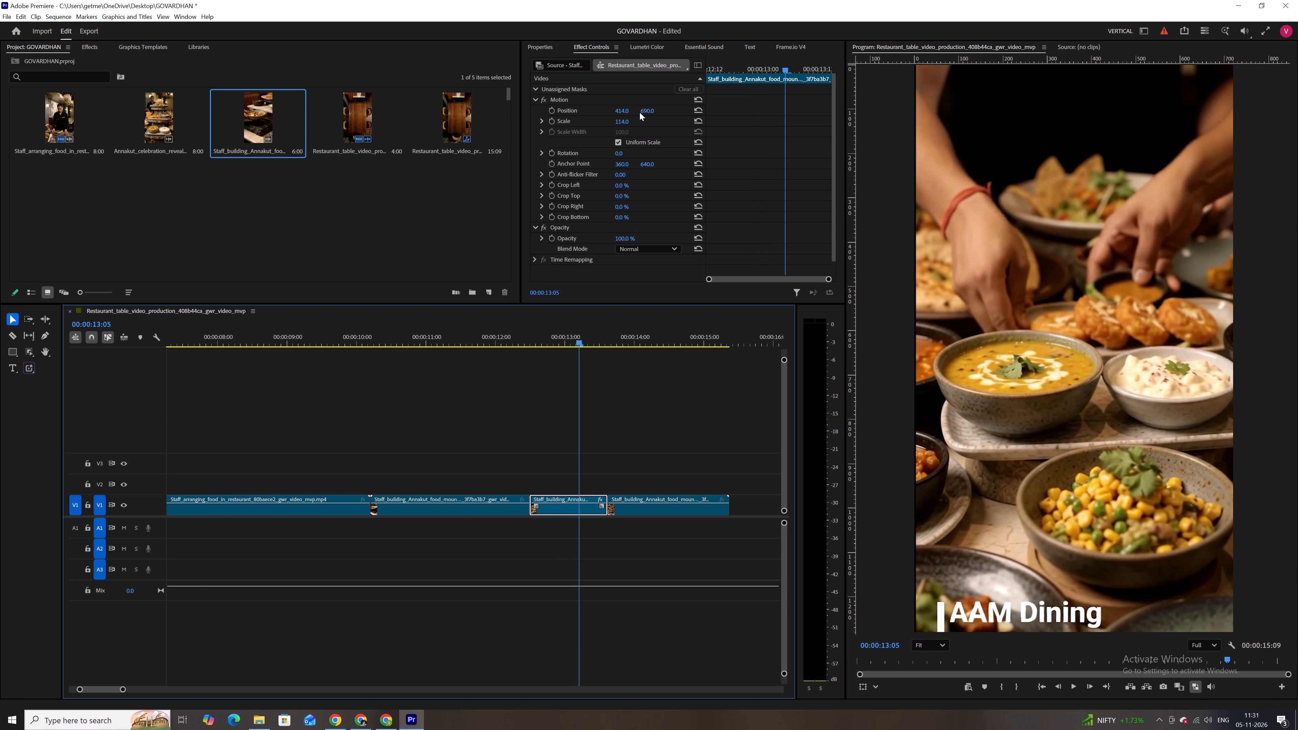
left_click(643, 113)
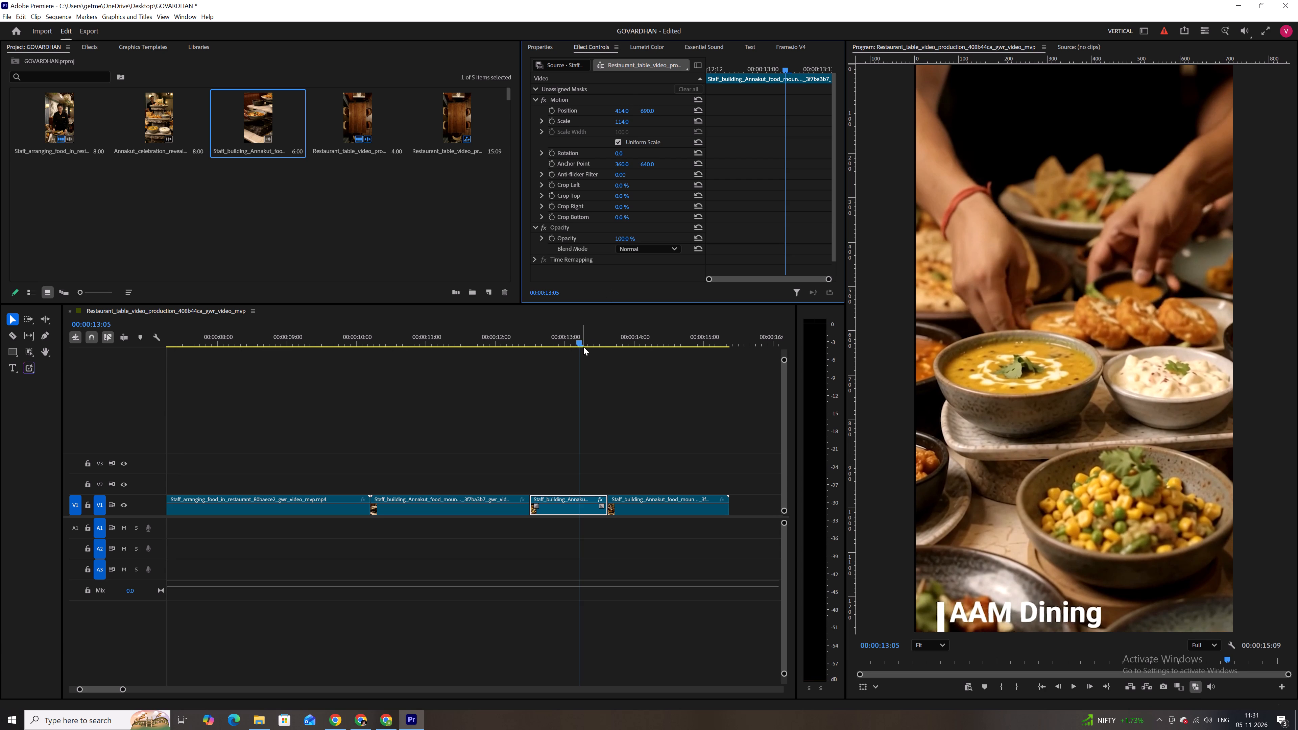
Play and scrub through the Staff_building_Annakut segments to check the enlarged shot and the cuts around it.
left_click_drag(576, 342, 507, 345)
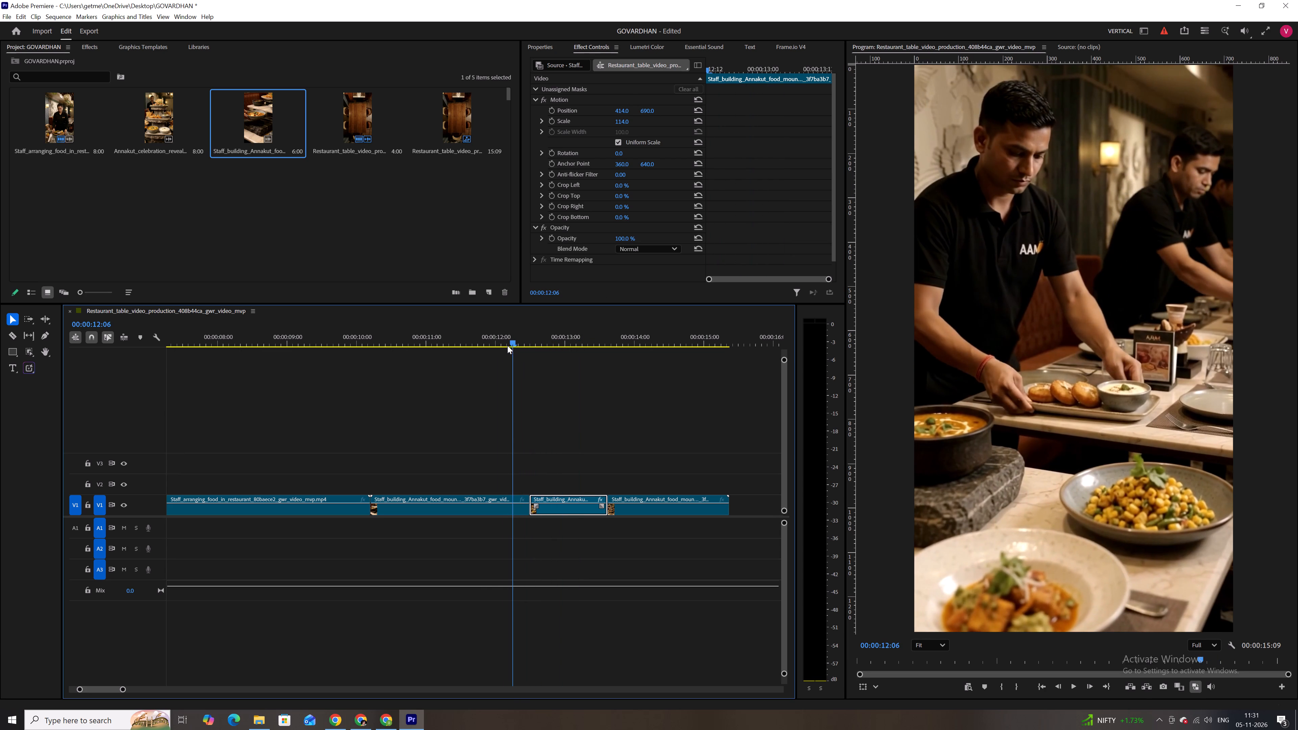
left_click_drag(507, 345, 484, 349)
key("space")
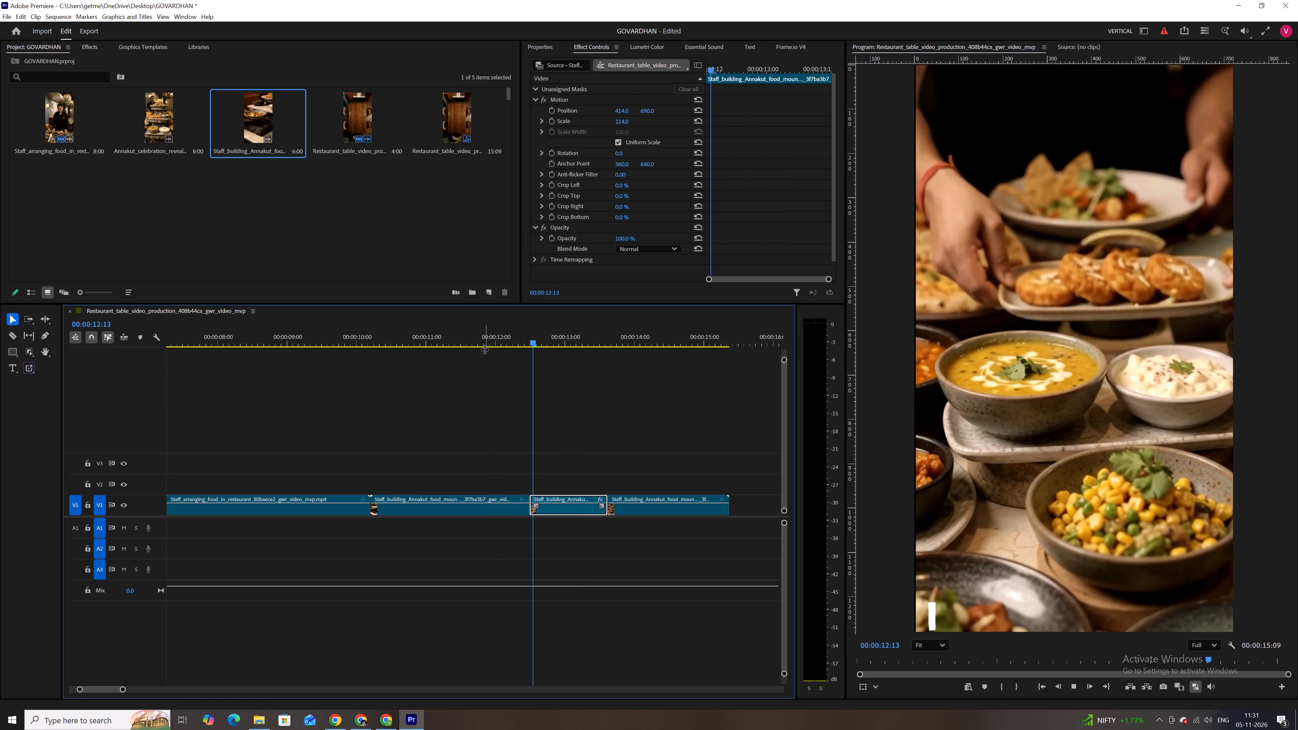
key("space")
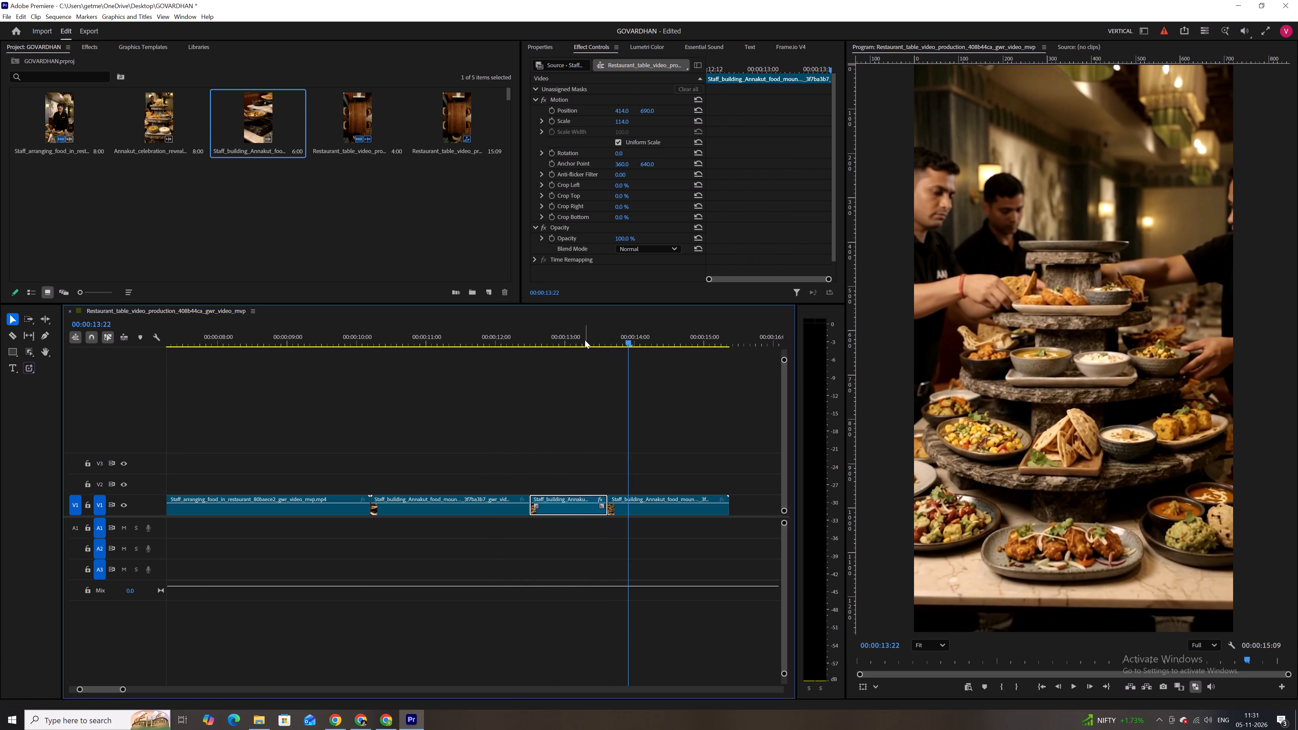
left_click_drag(626, 333, 557, 336)
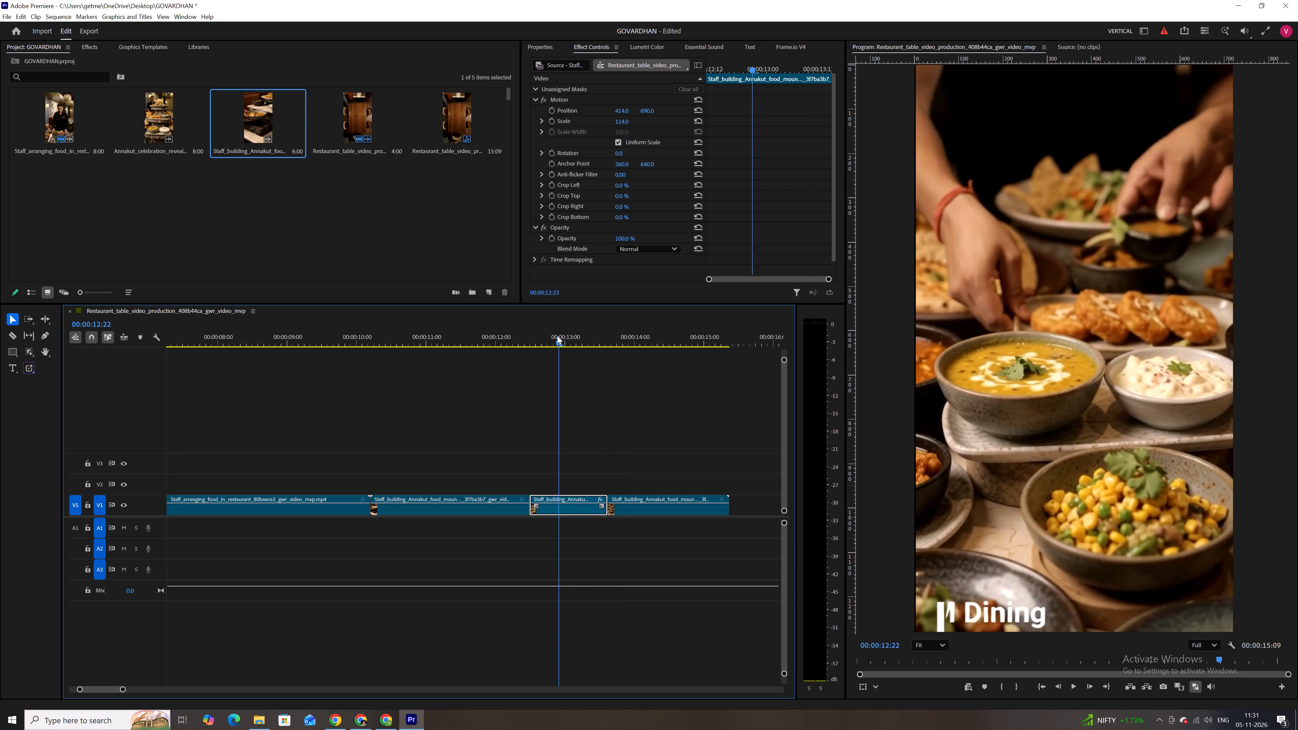
left_click_drag(557, 336, 645, 322)
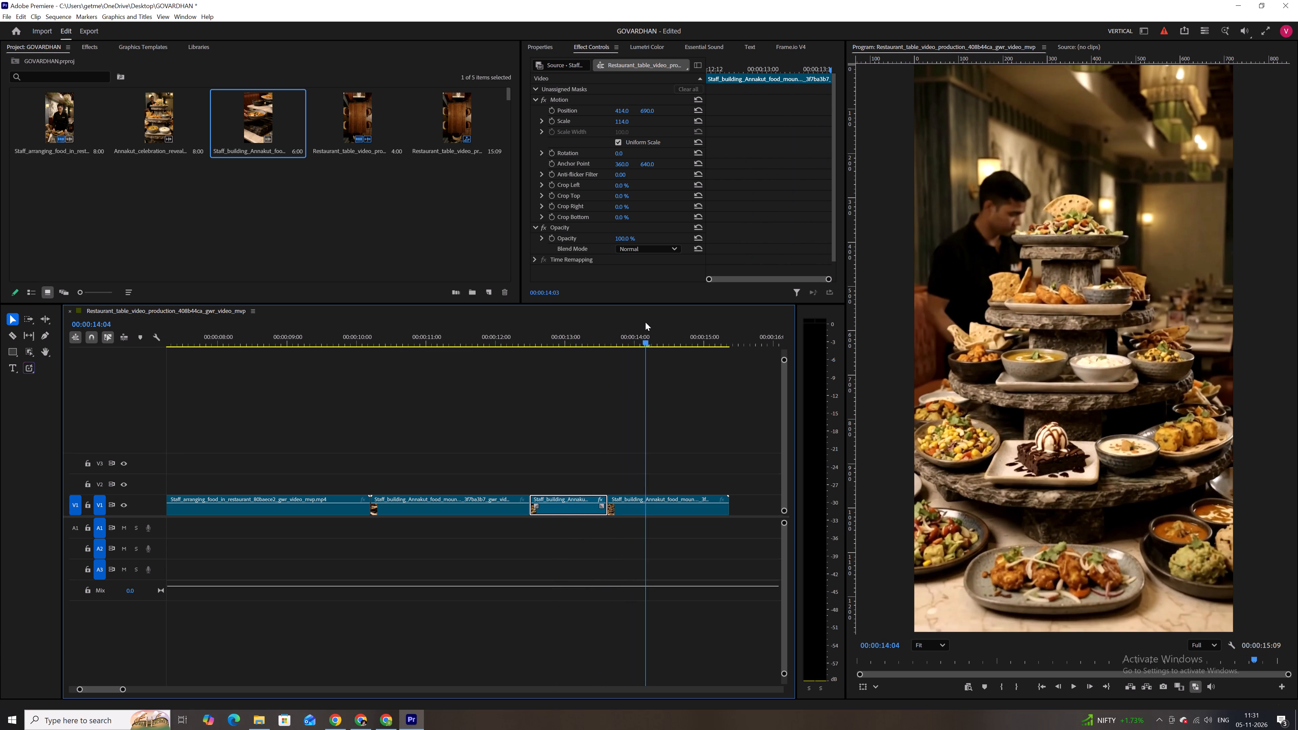
left_click_drag(645, 322, 624, 322)
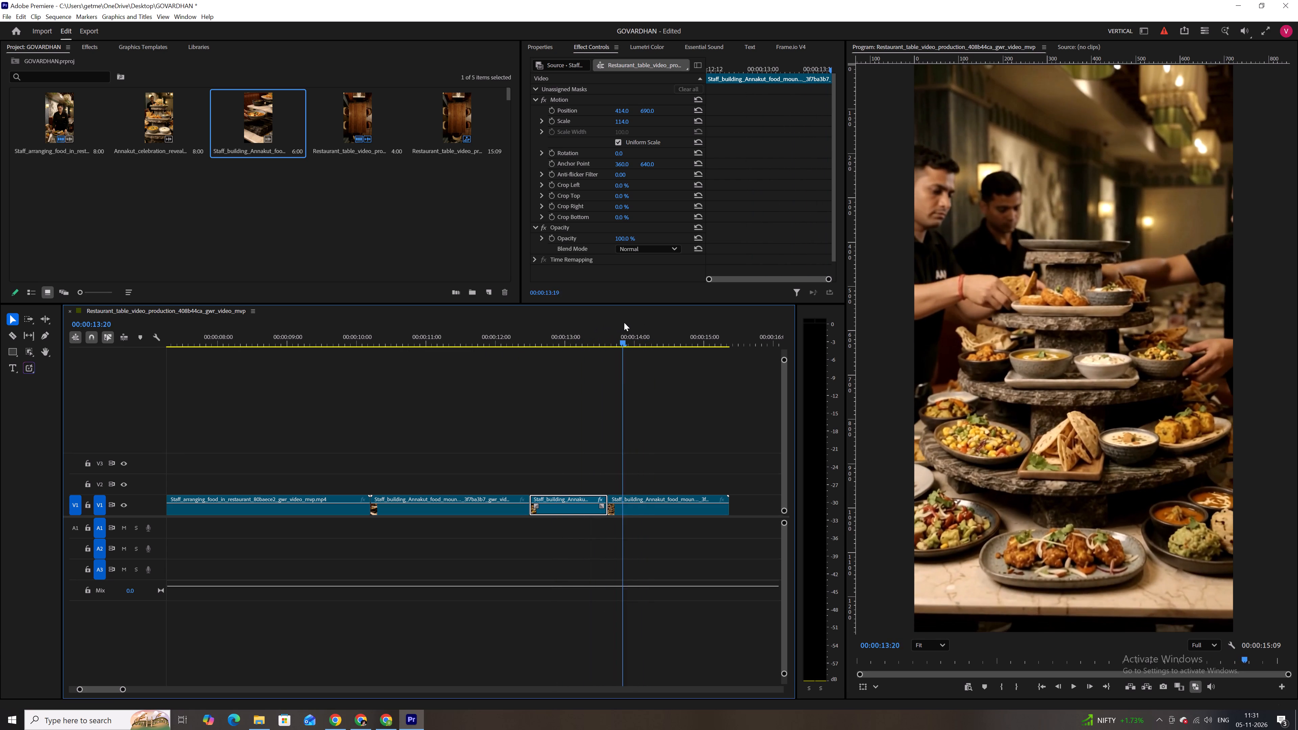
left_click_drag(624, 322, 681, 312)
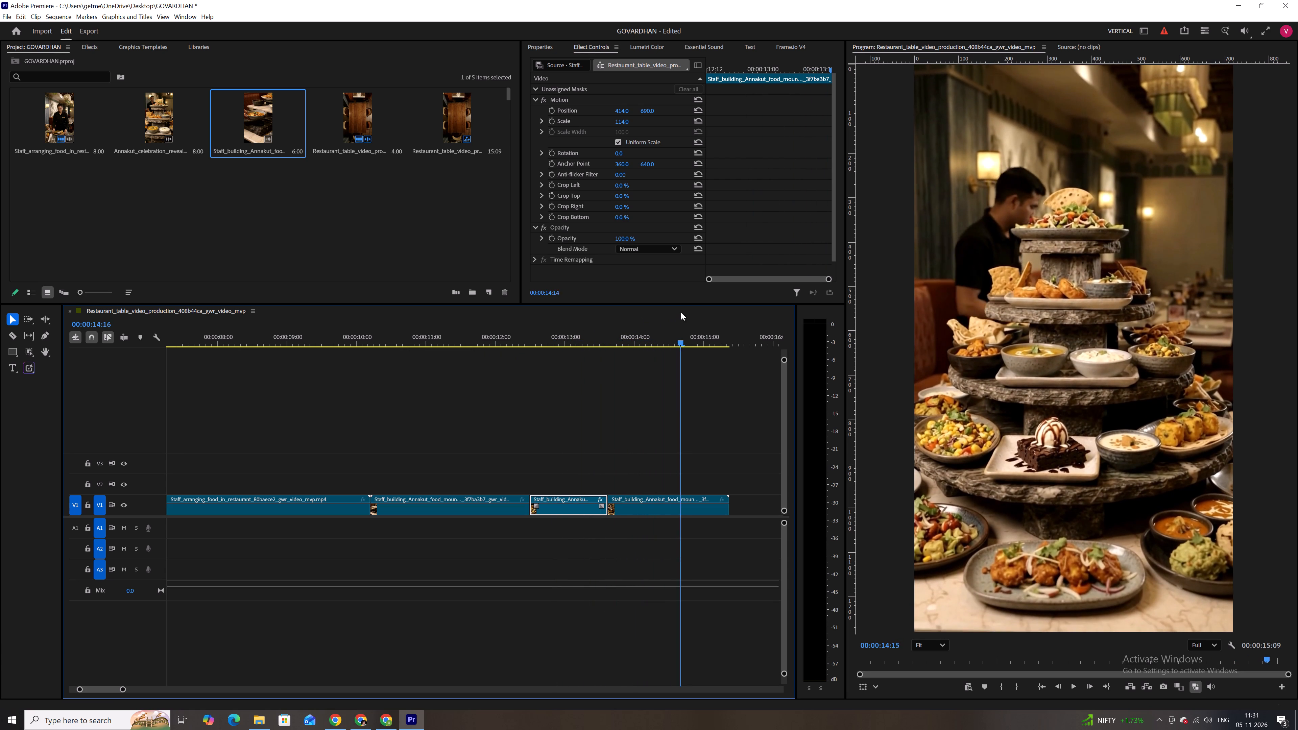
left_click_drag(681, 312, 696, 309)
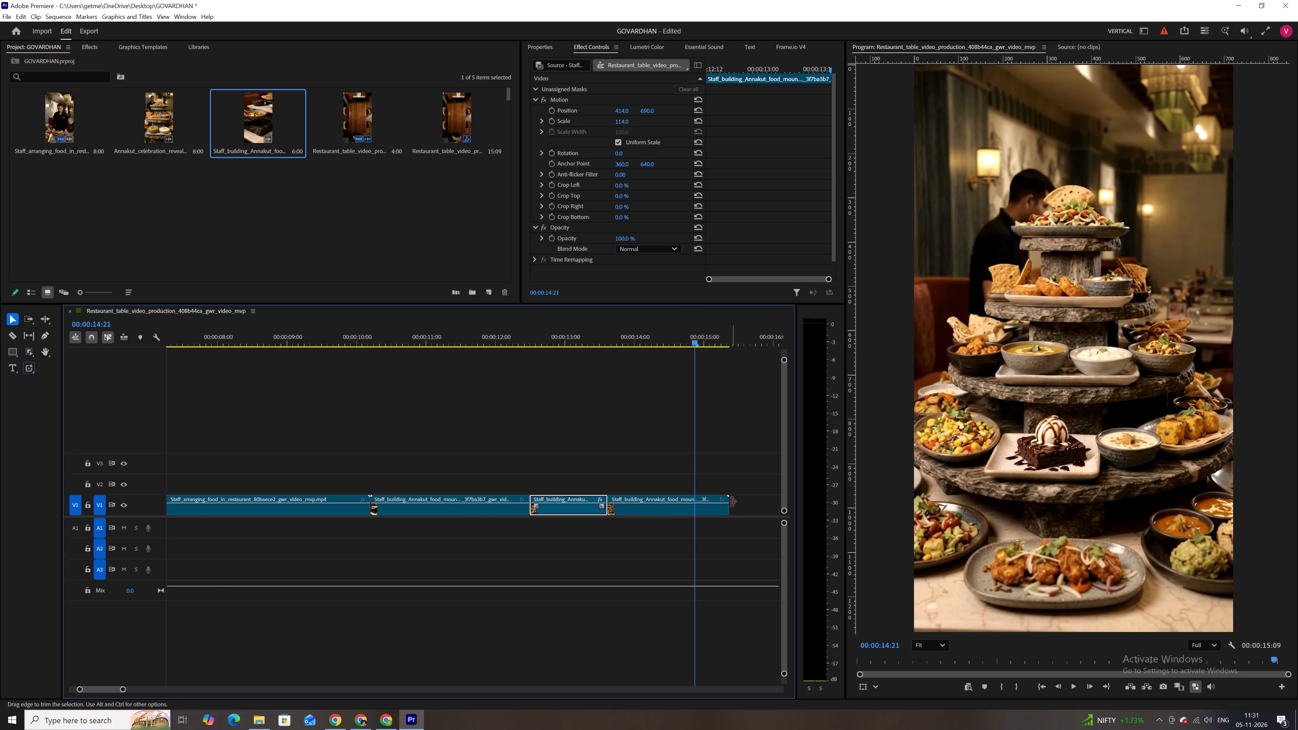
Place the Annakut_celebration_reveal clip on V1 directly after the last Staff_building_Annakut segment.
left_click_drag(731, 502, 748, 498)
left_click_drag(699, 339, 728, 342)
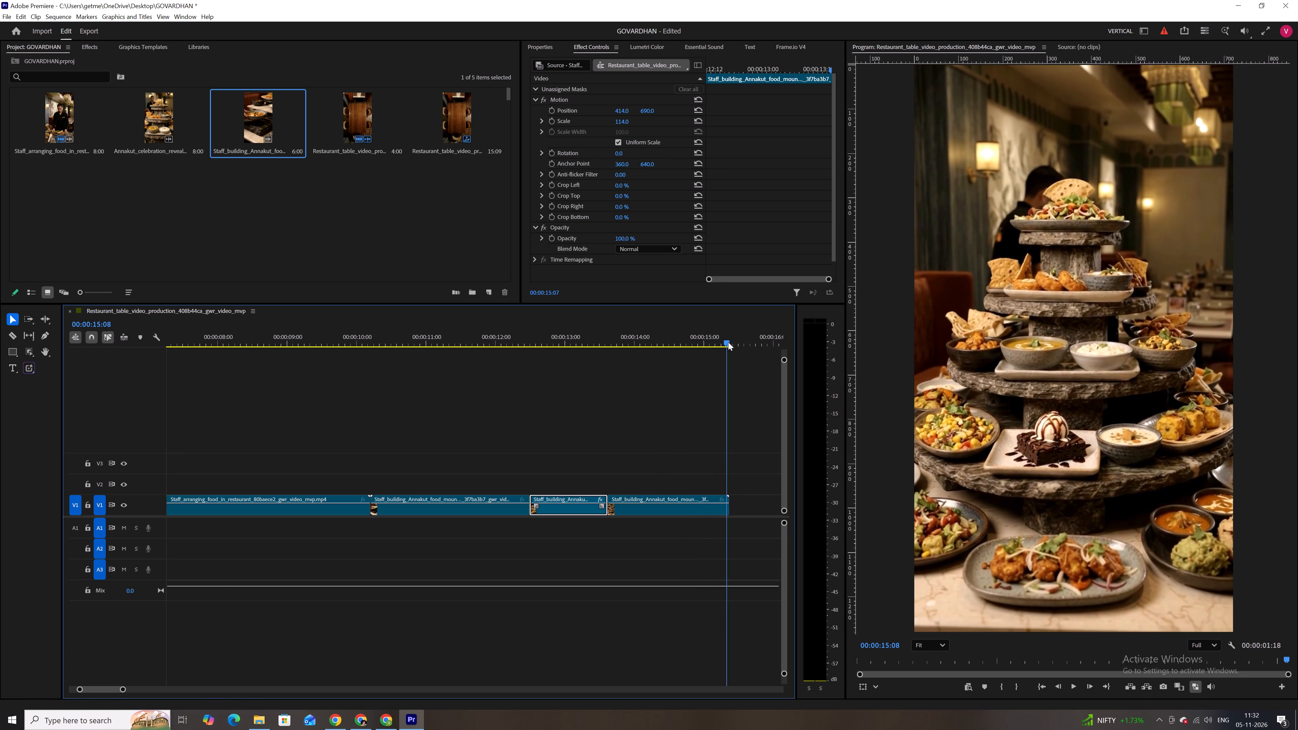
left_click_drag(728, 342, 729, 342)
left_click(310, 236)
left_click_drag(154, 116, 743, 482)
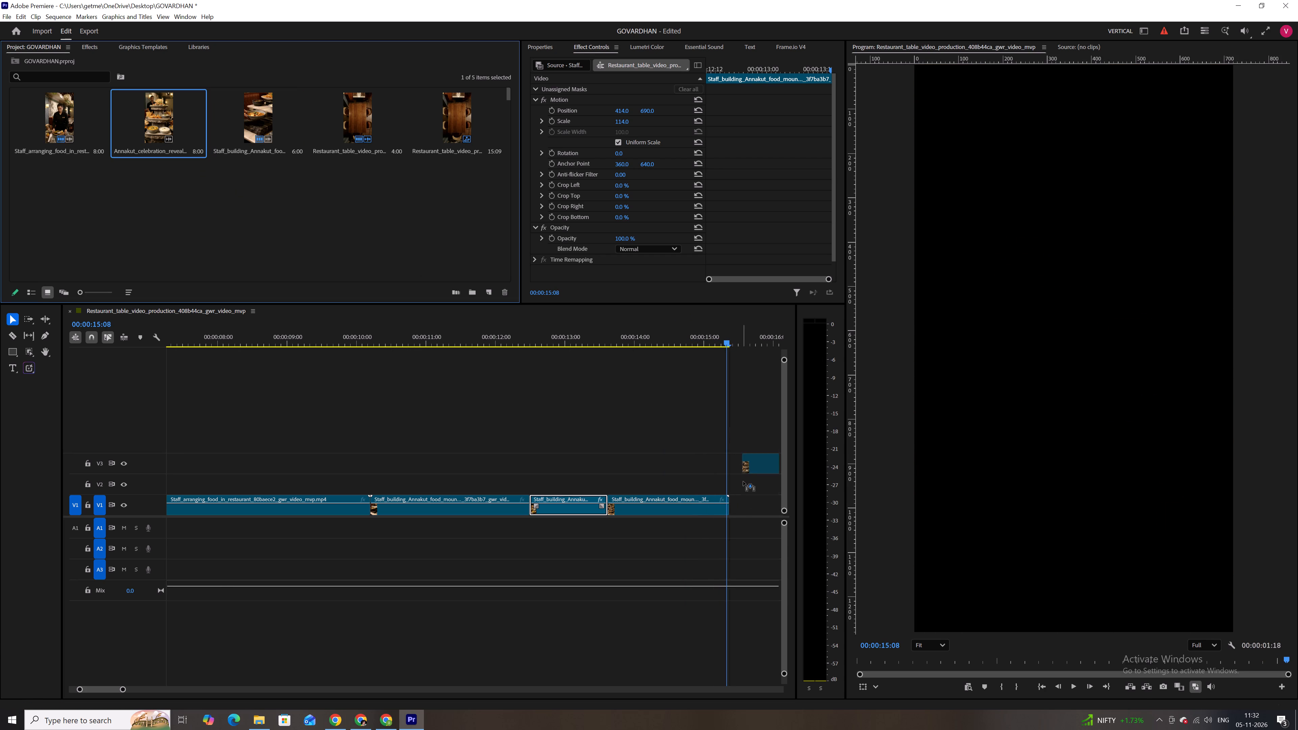
left_click_drag(743, 482, 734, 504)
Save the project and mark the sequence's out point at 00:00:23:09, at the end of the Annakut_celebration_reveal clip.
left_click_drag(726, 342, 730, 342)
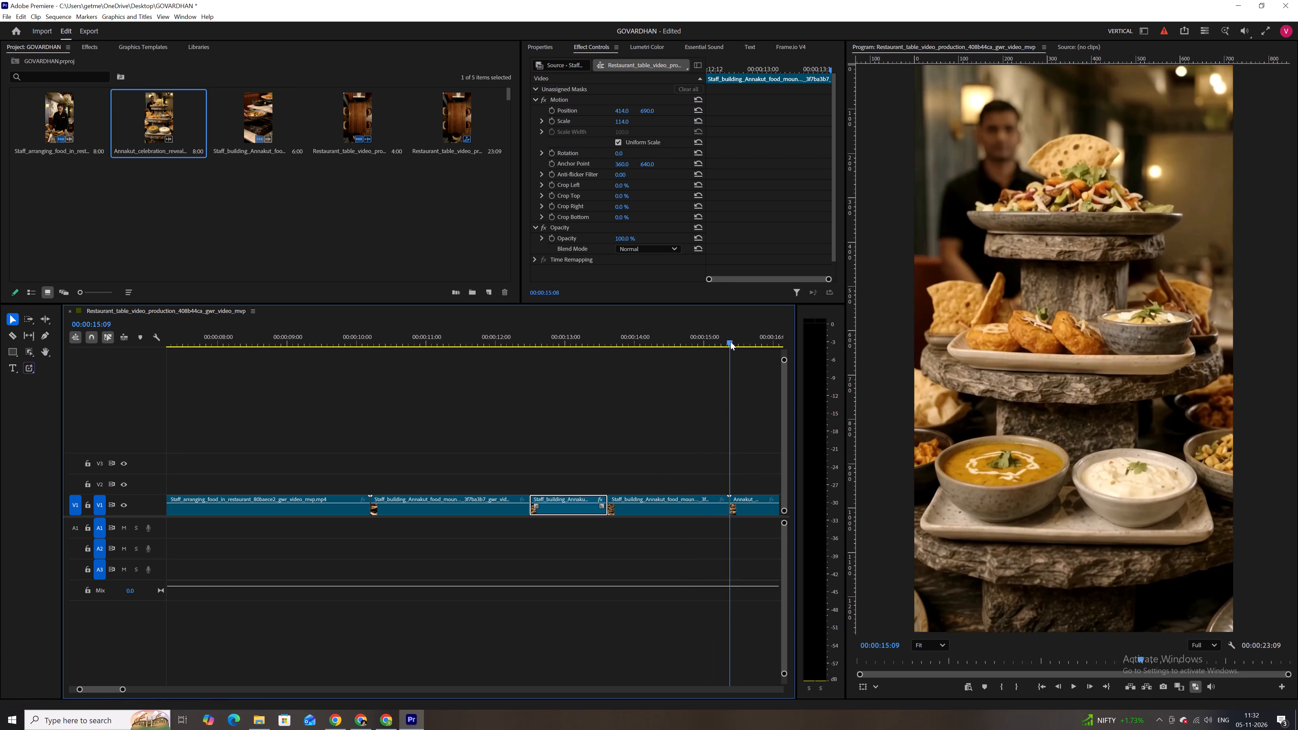
left_click_drag(730, 342, 764, 341)
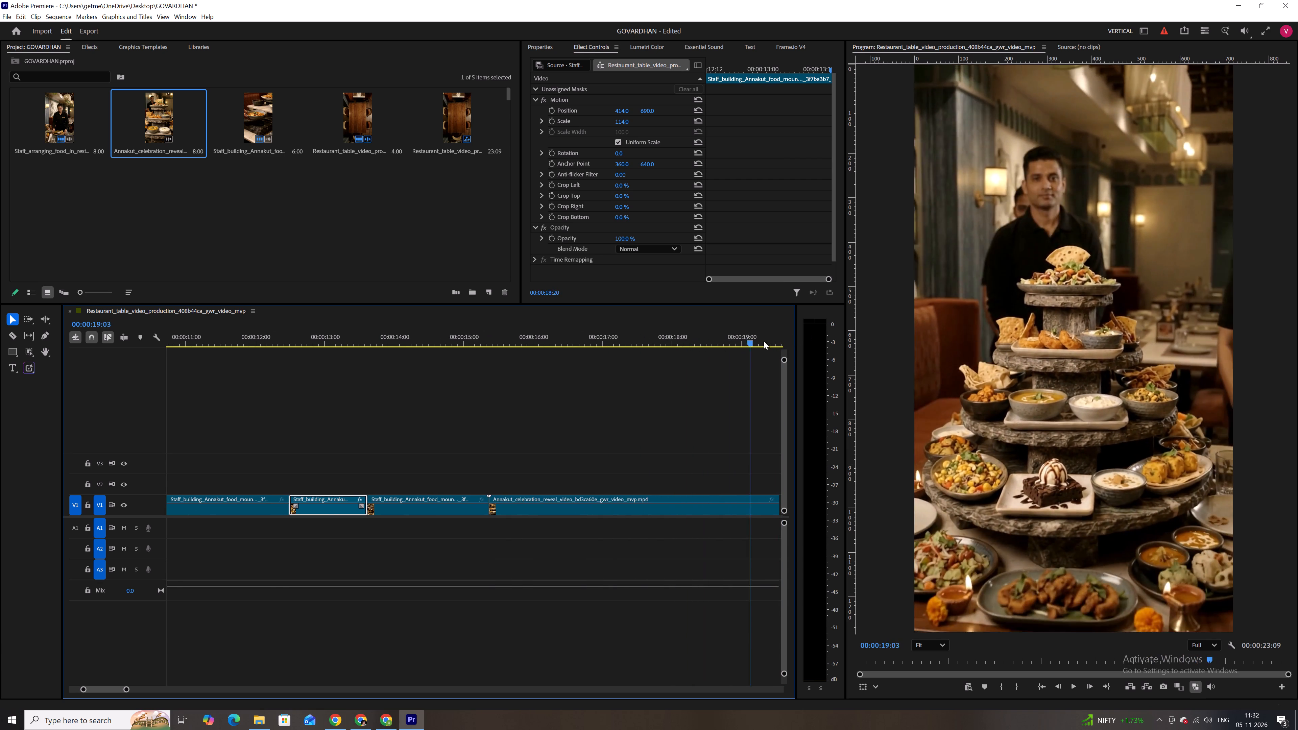
left_click_drag(764, 341, 633, 341)
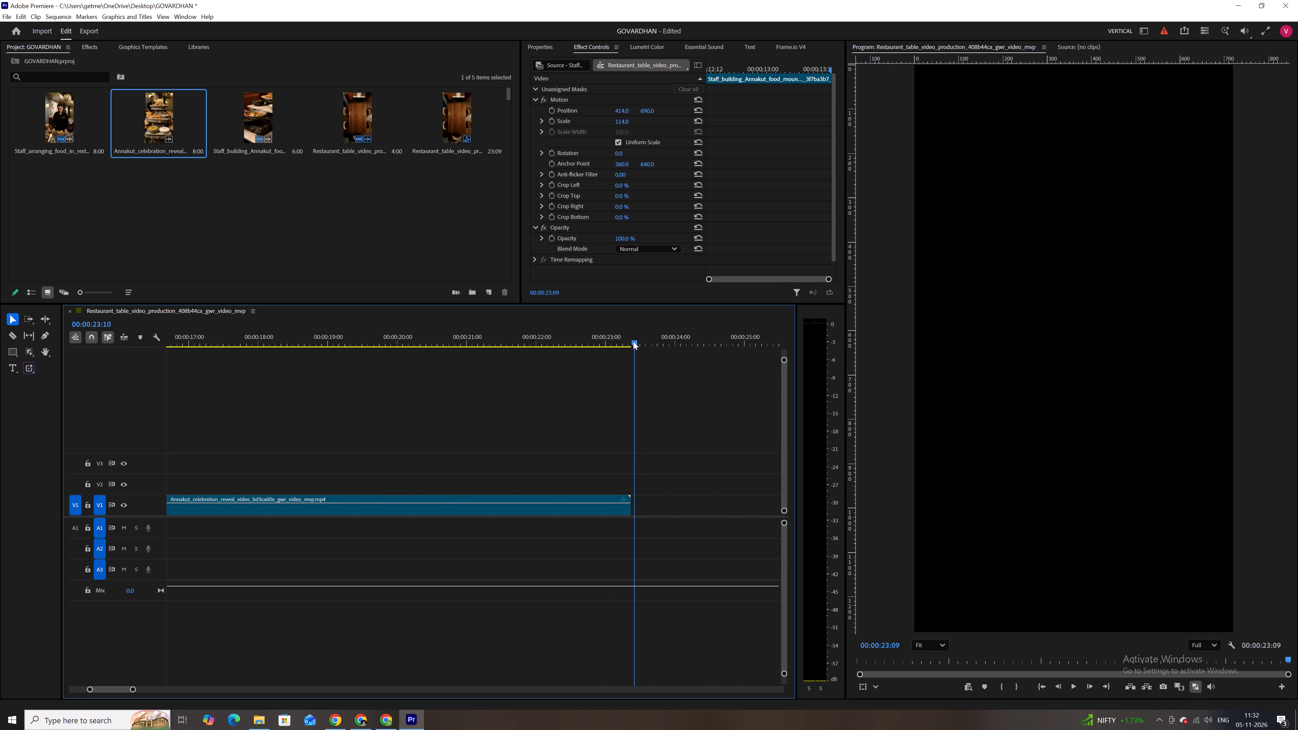
left_click_drag(633, 341, 632, 341)
key("ctrl+s")
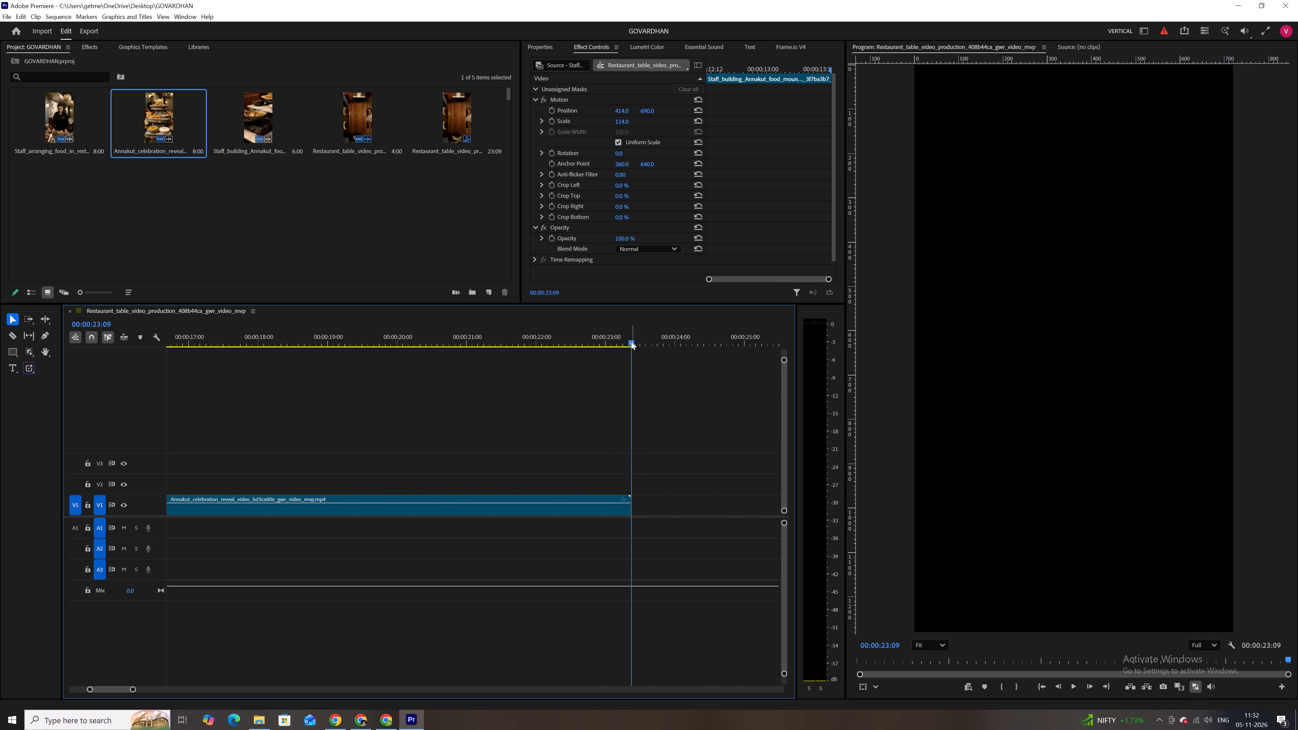
key("o")
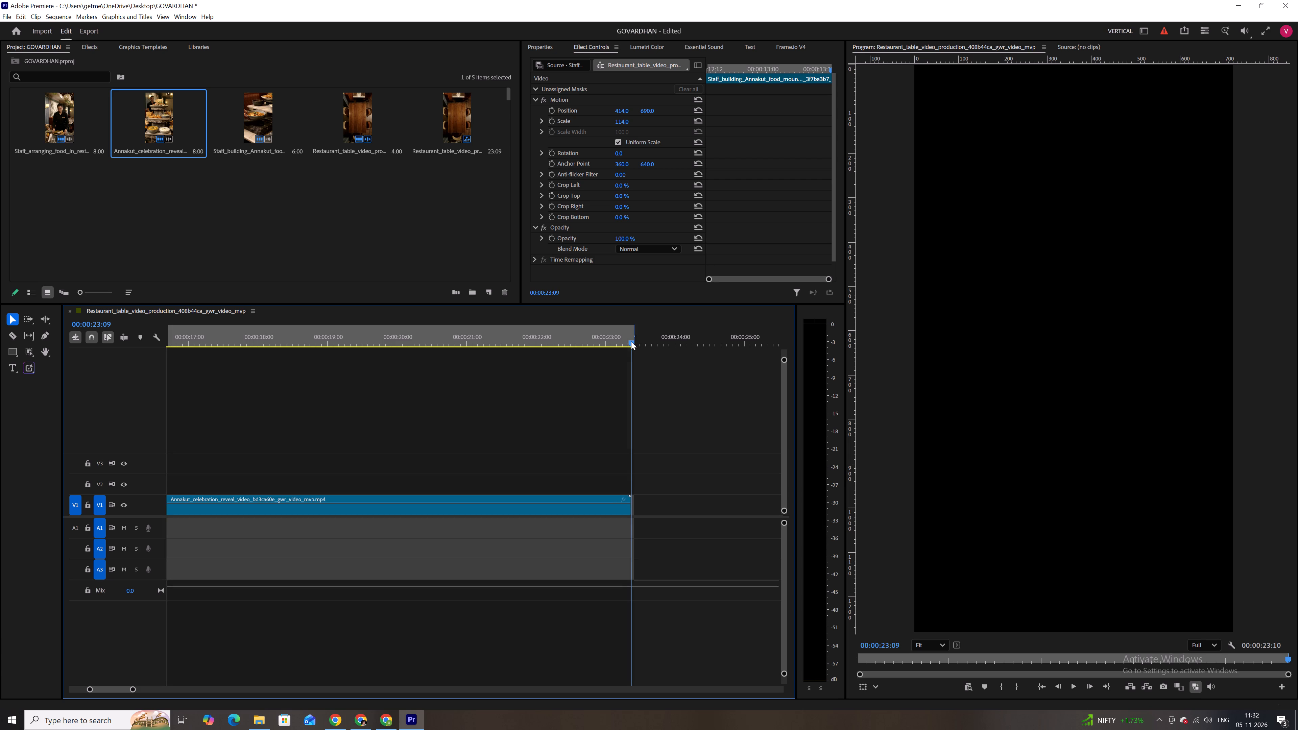
Unlink the opening Restaurant_table clip's audio from its video and delete the audio from A1.
left_click_drag(633, 341, 141, 354)
scroll(309, 480, "down", 14, "alt")
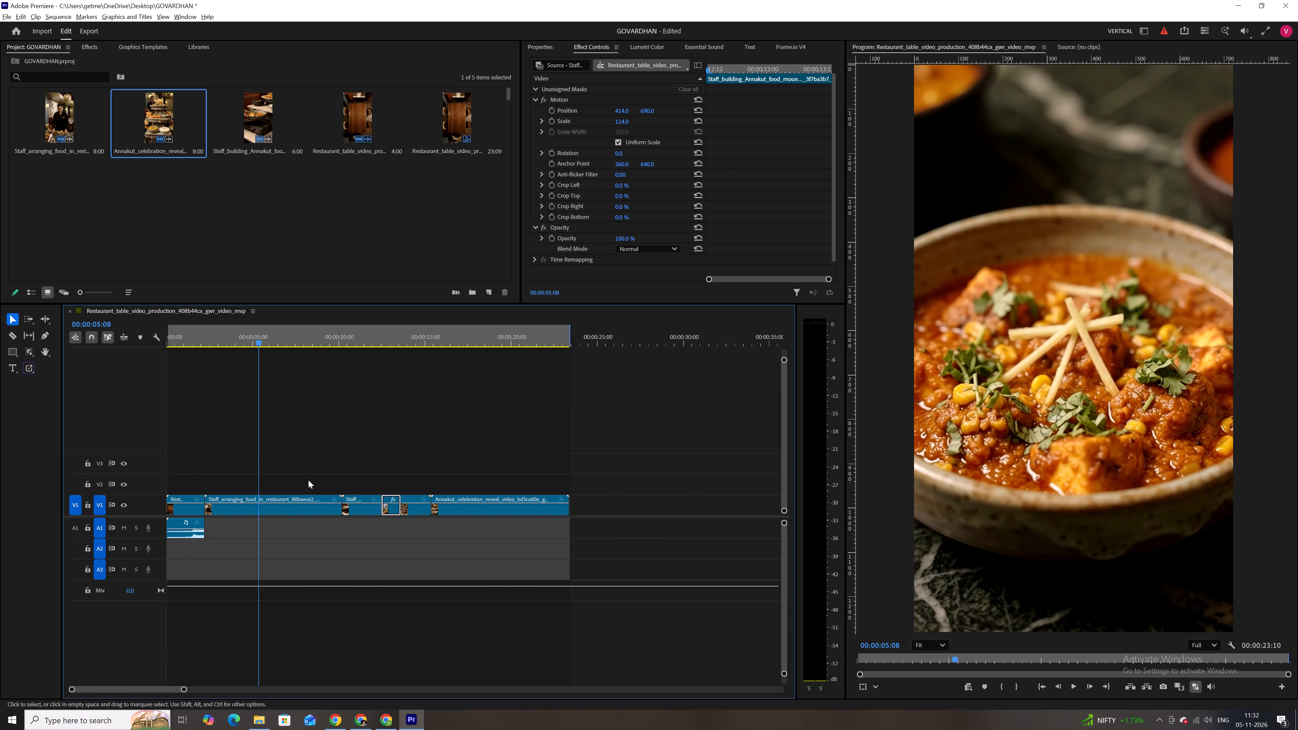
scroll(308, 480, "down", 3, "alt")
left_click_drag(213, 336, 149, 328)
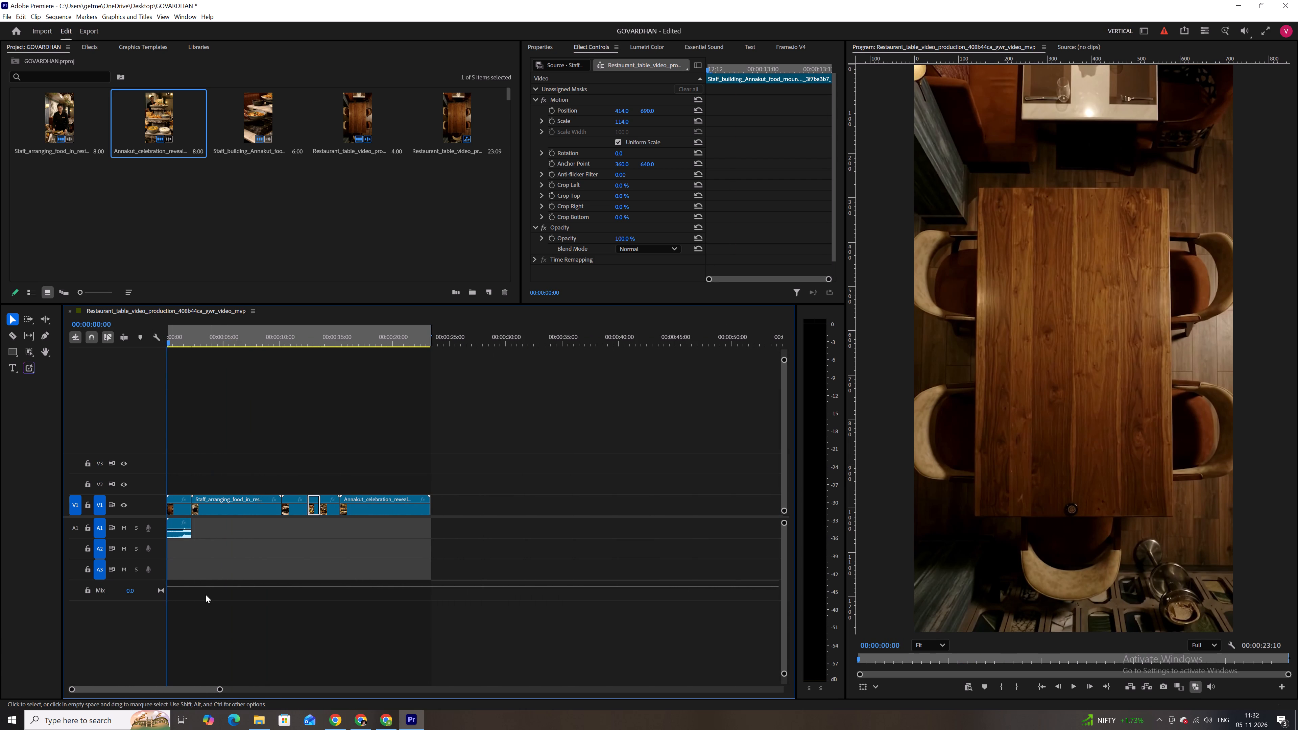
key("v")
left_click_drag(180, 586, 180, 580)
left_click_drag(181, 569, 170, 479)
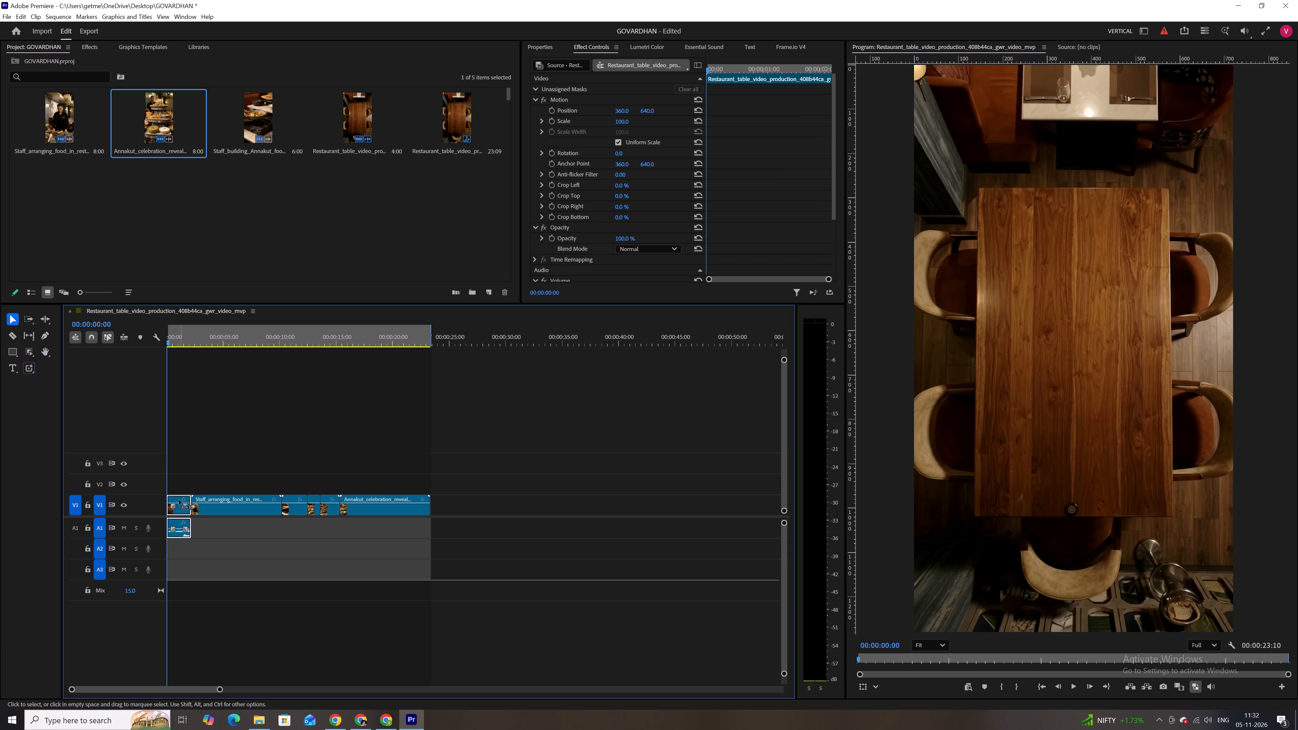
key("ctrl+l")
left_click(175, 530)
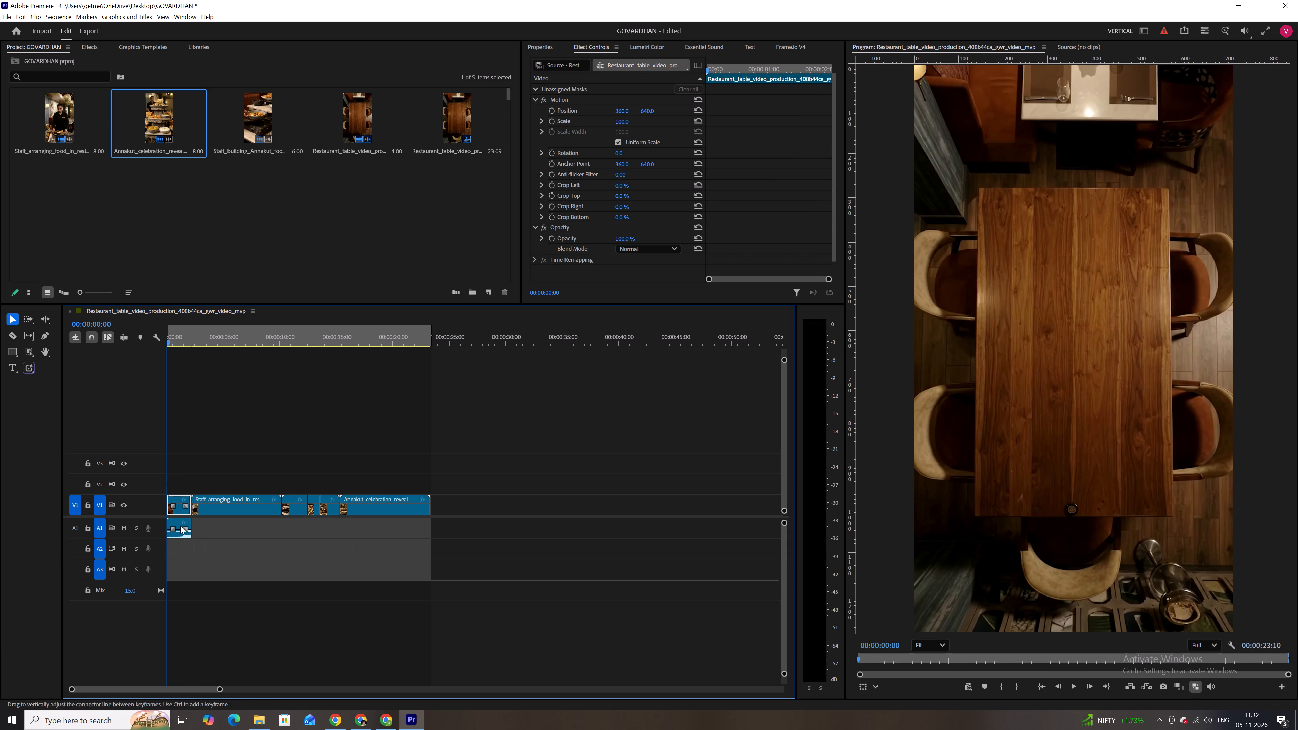
left_click(181, 519)
key("BackSpace")
left_click(179, 521)
key("BackSpace")
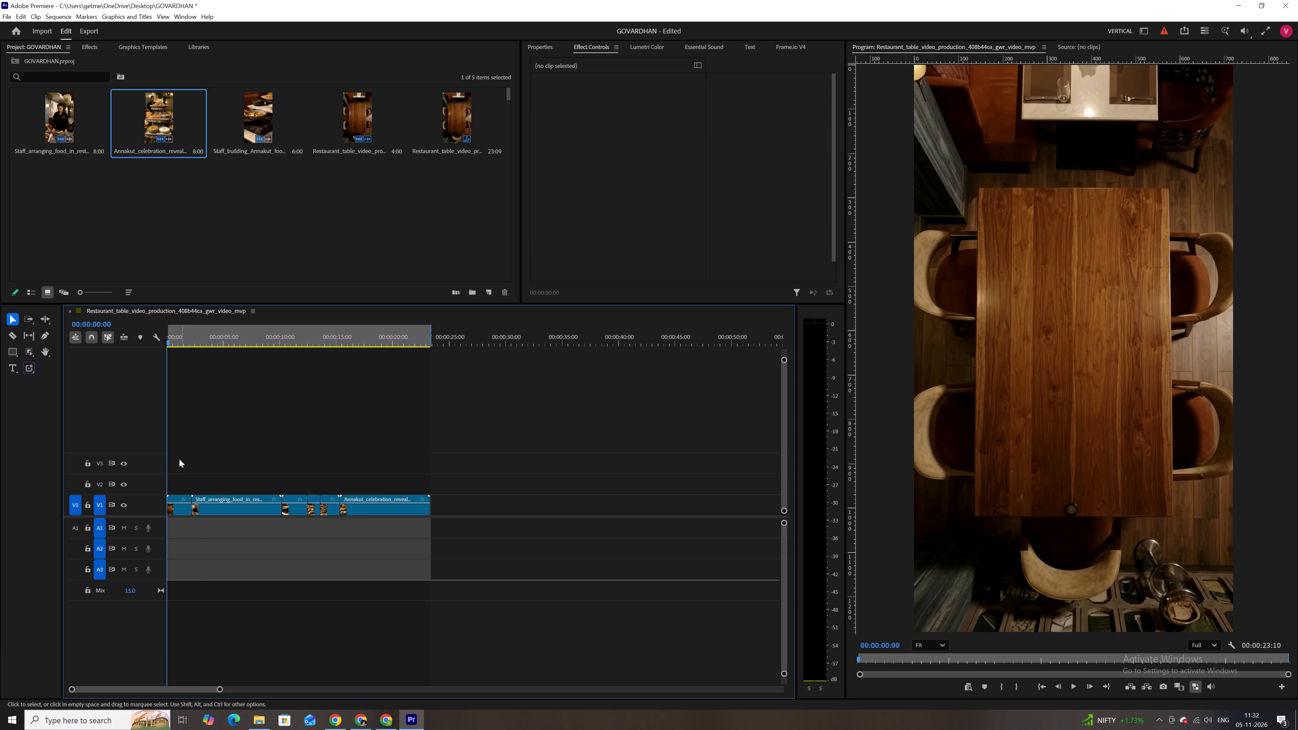
Play the sequence from the start to review the assembled shots, and save the project.
left_click_drag(173, 340, 147, 335)
key("space")
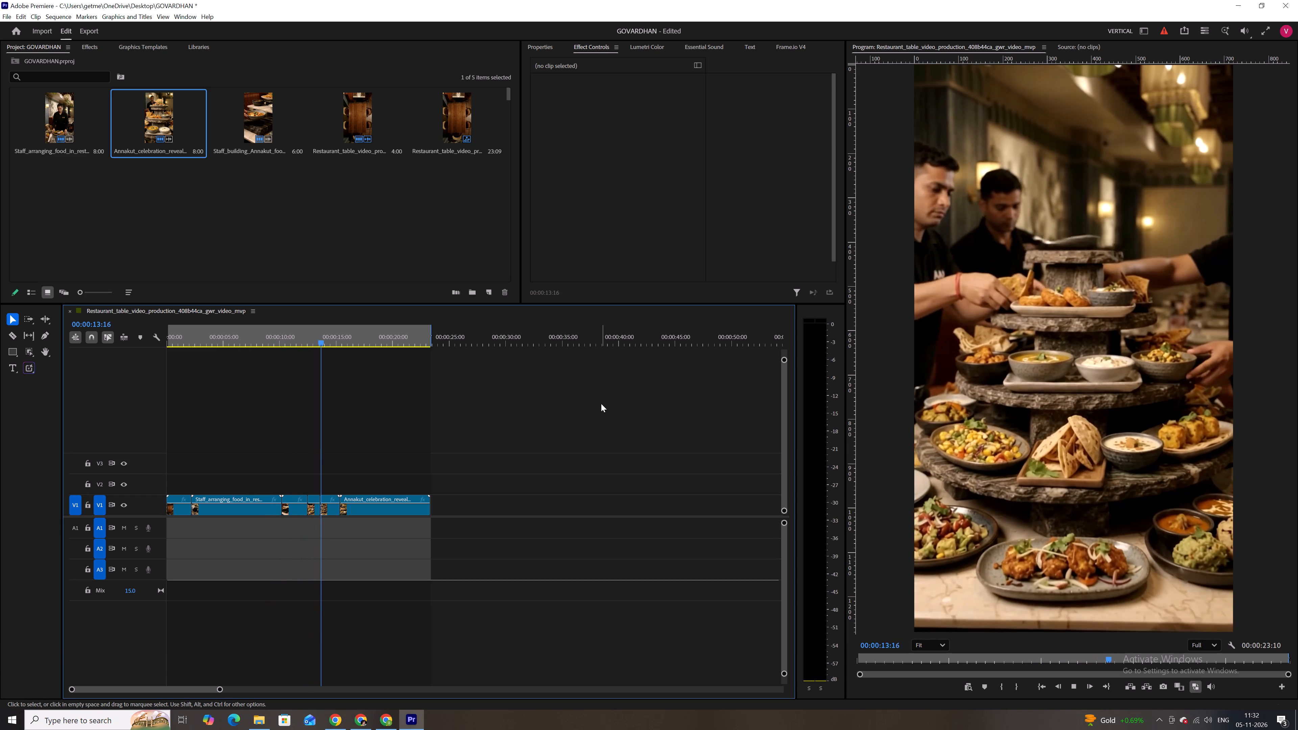
key("space")
left_click_drag(344, 336, 136, 351)
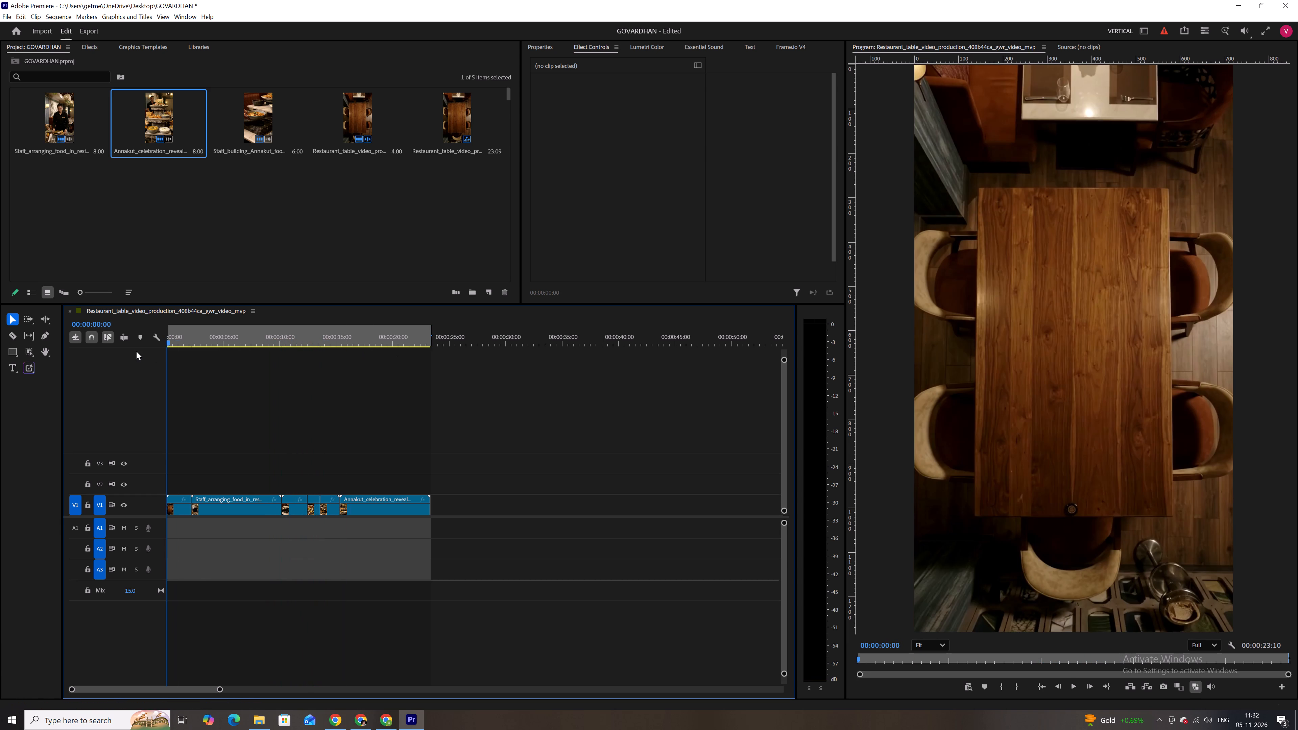
left_click_drag(136, 351, 134, 351)
key("ctrl+s")
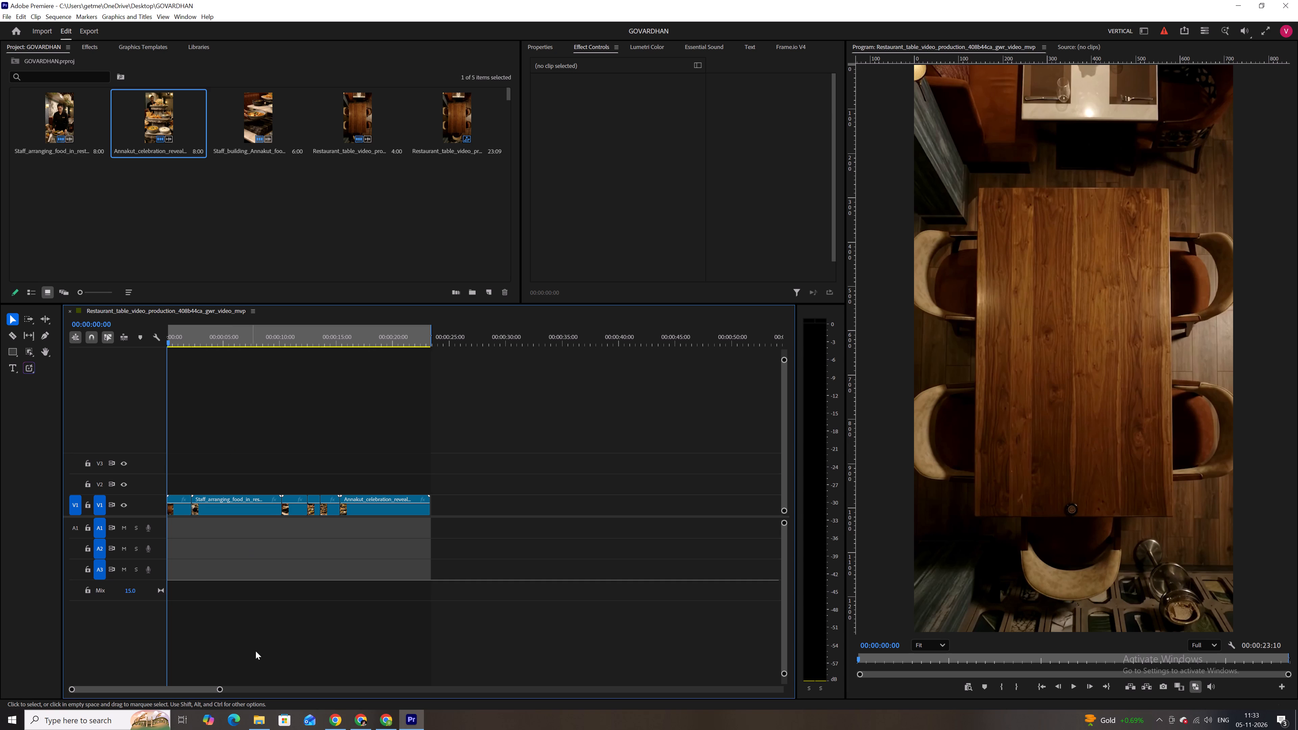
In File Explorer, find the rendered aam govardhan video in Downloads and skim through it to check its shots and titles.
left_click(263, 729)
left_click(54, 81)
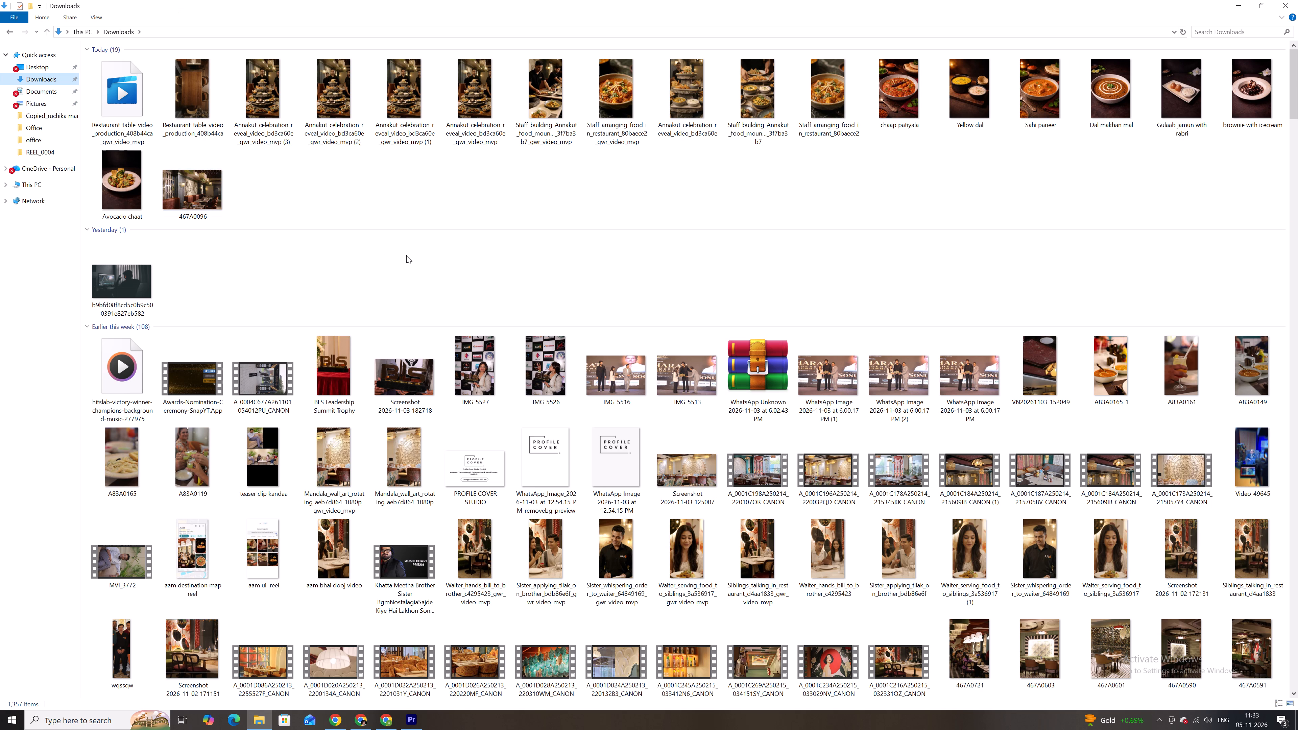
scroll(525, 263, "down", 4)
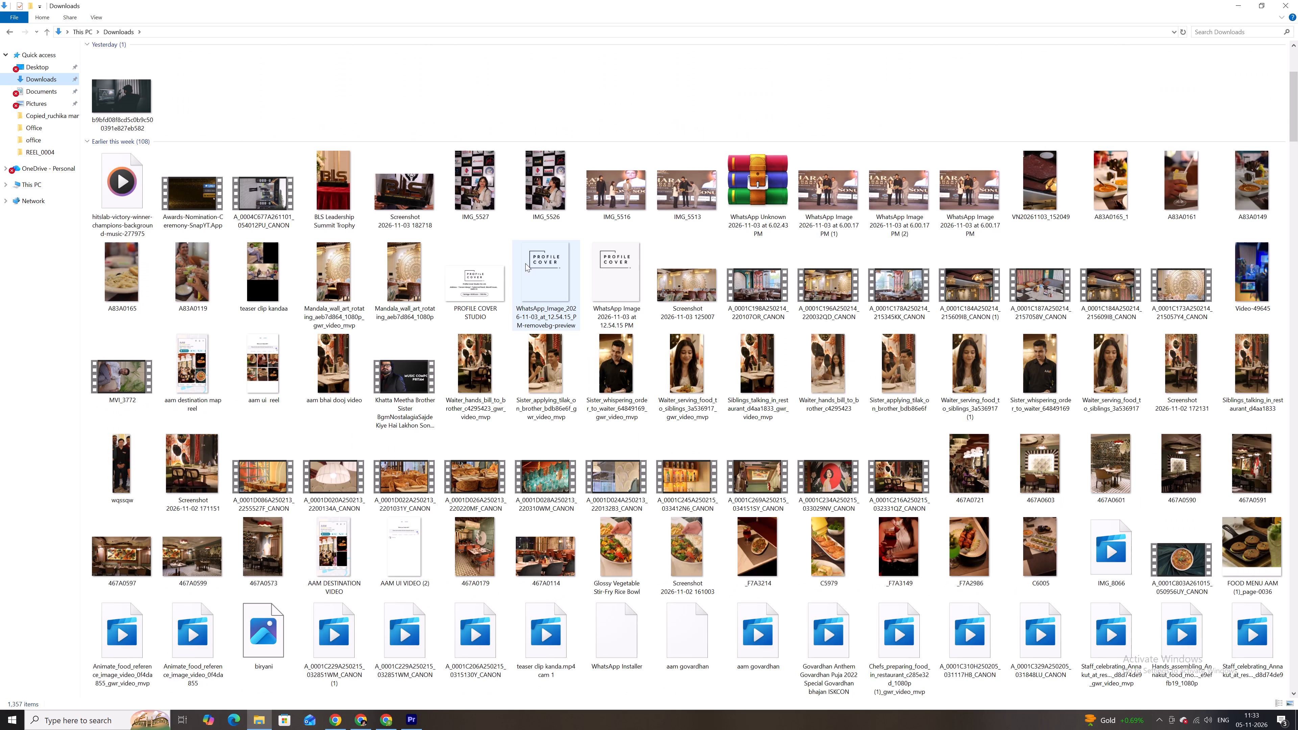
scroll(531, 275, "up", 1)
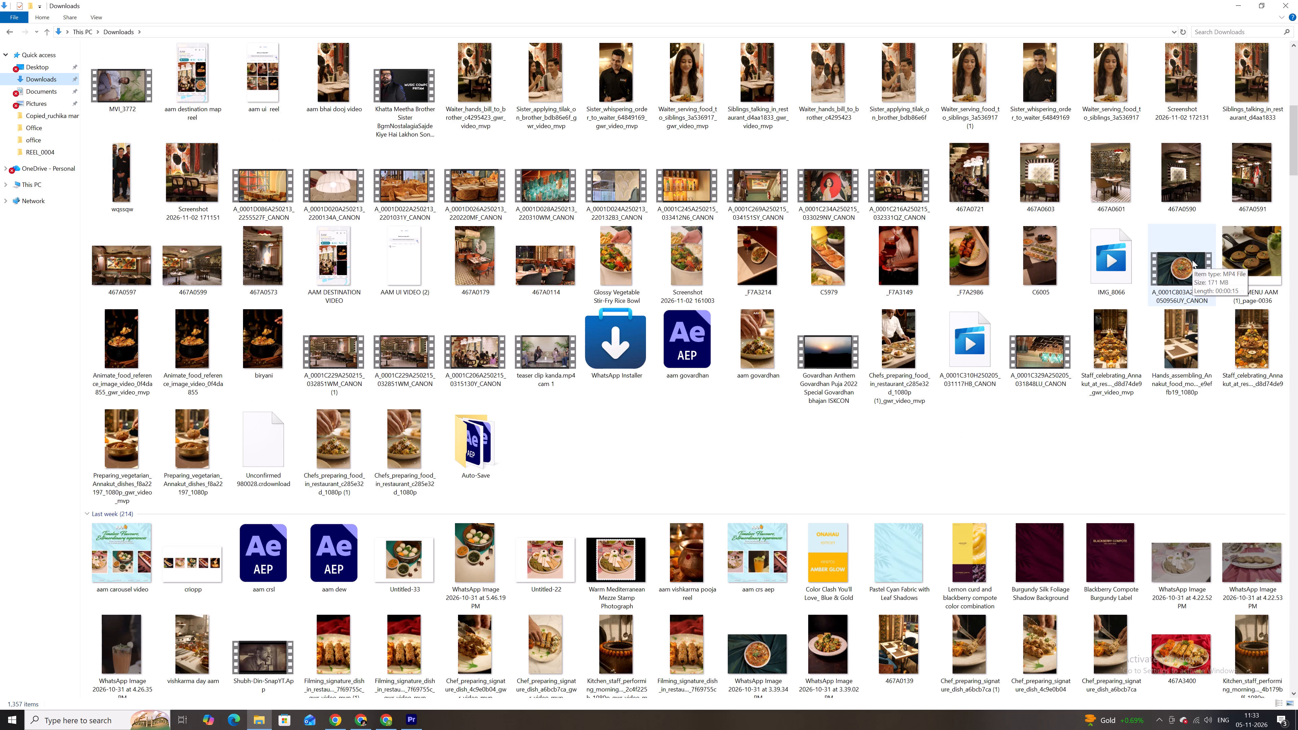
scroll(1192, 260, "up", 1)
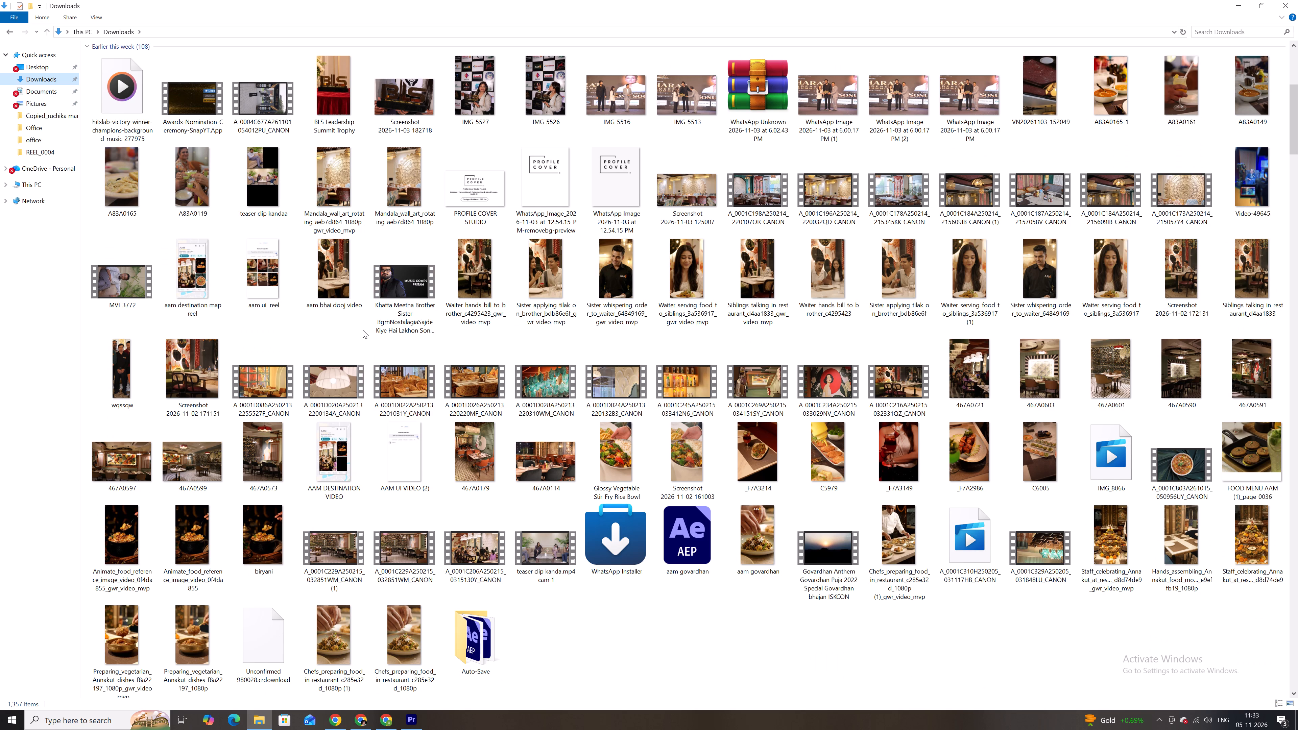
scroll(363, 330, "down", 1)
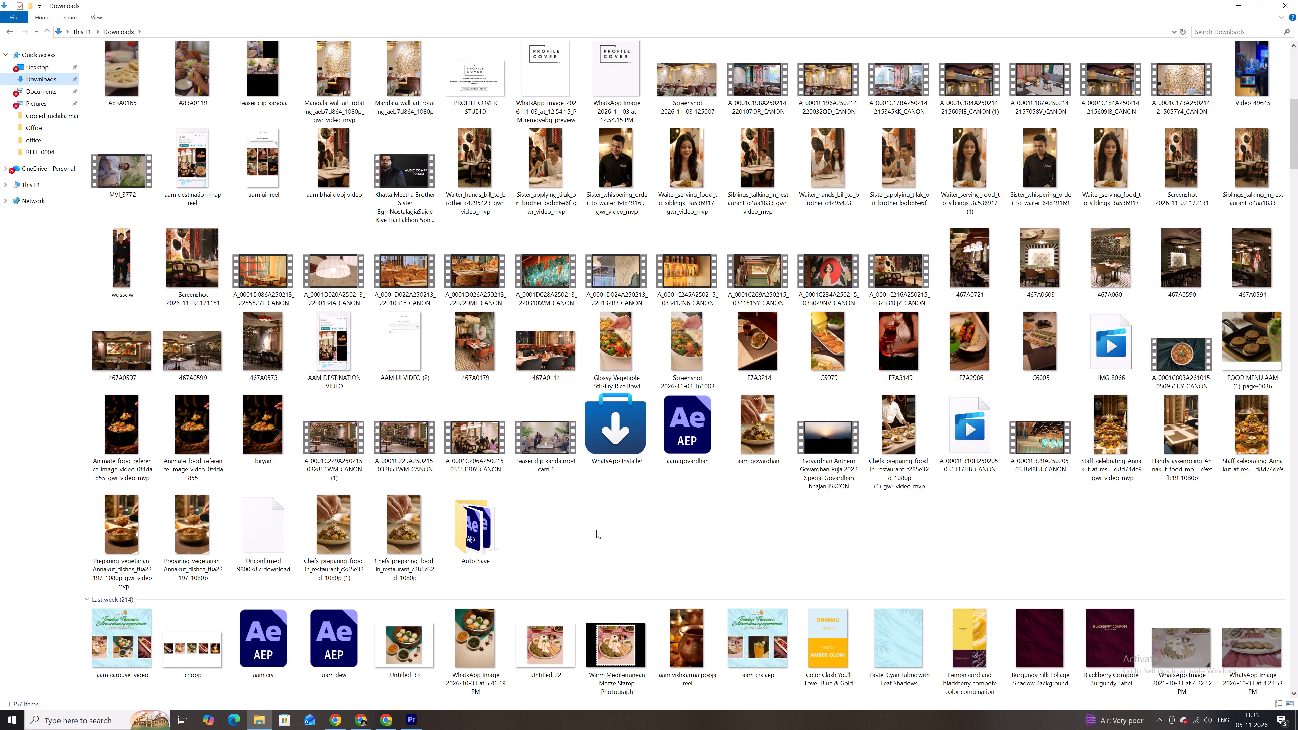
double_click(765, 433)
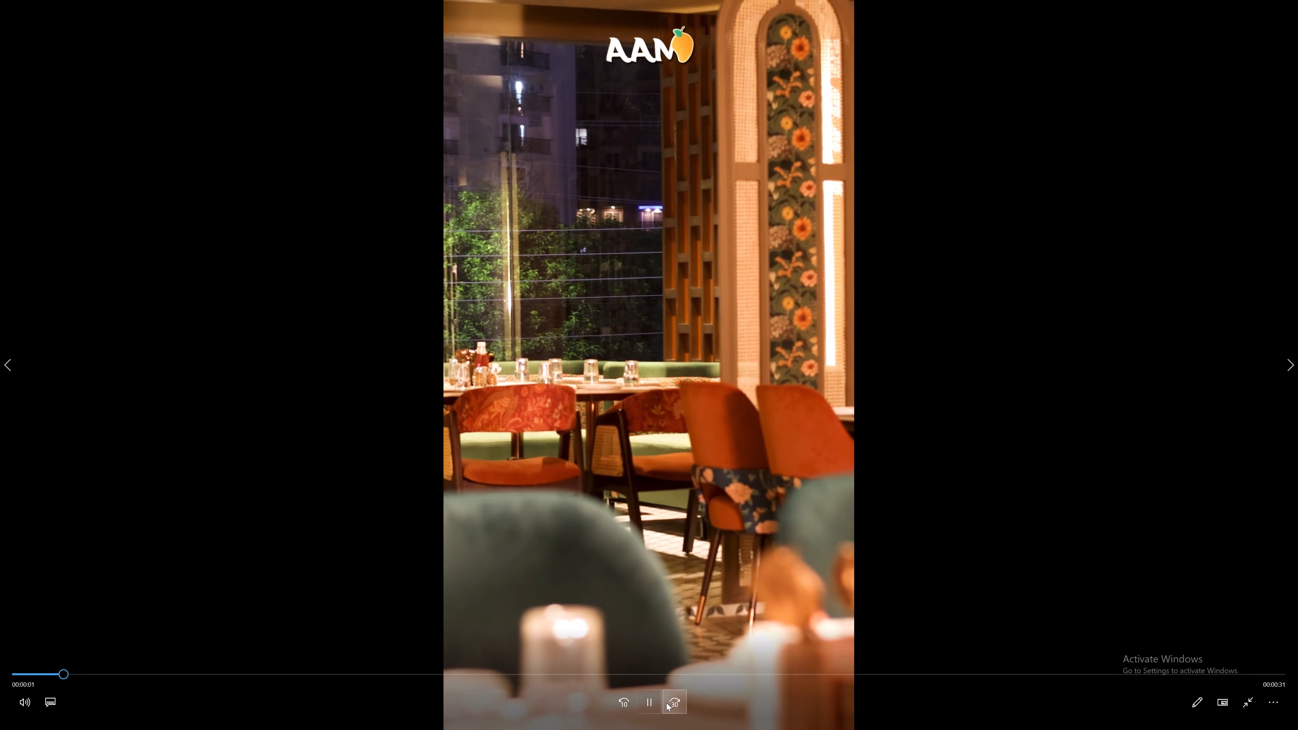
left_click_drag(653, 674, 314, 659)
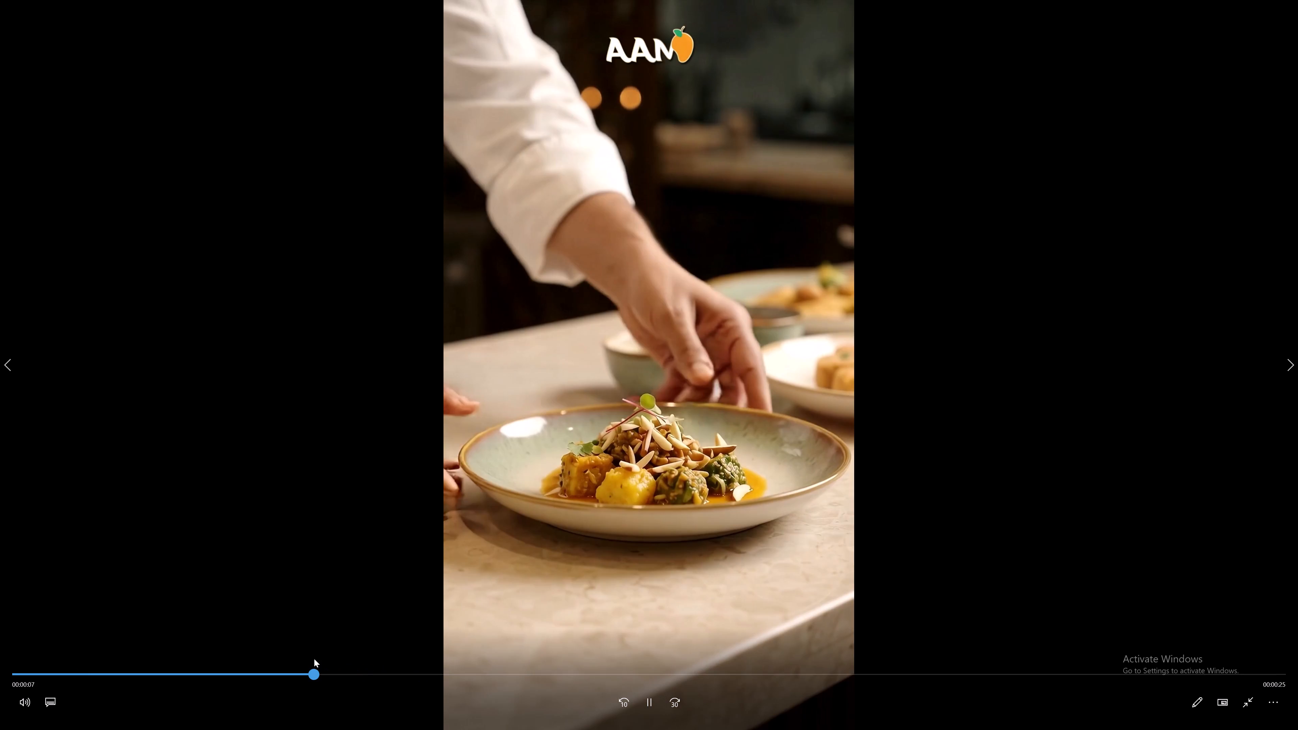
left_click_drag(314, 659, 76, 654)
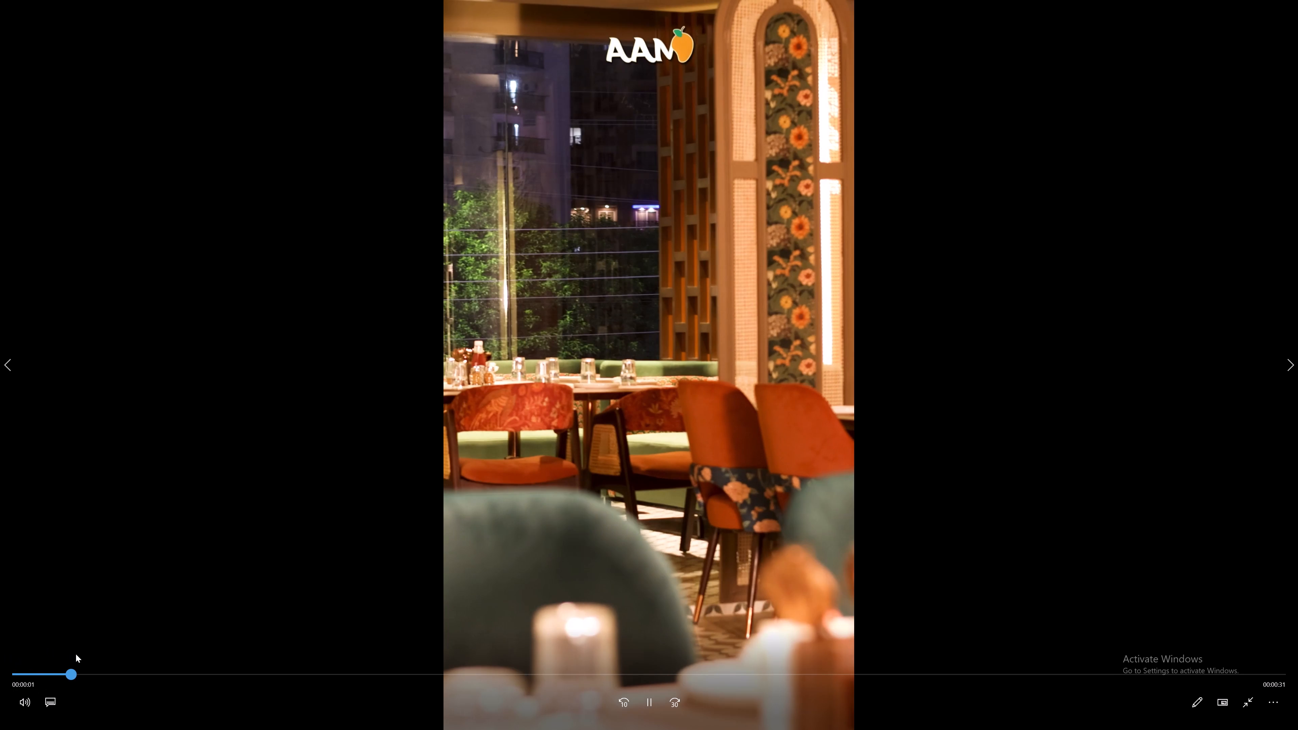
left_click_drag(76, 654, 303, 636)
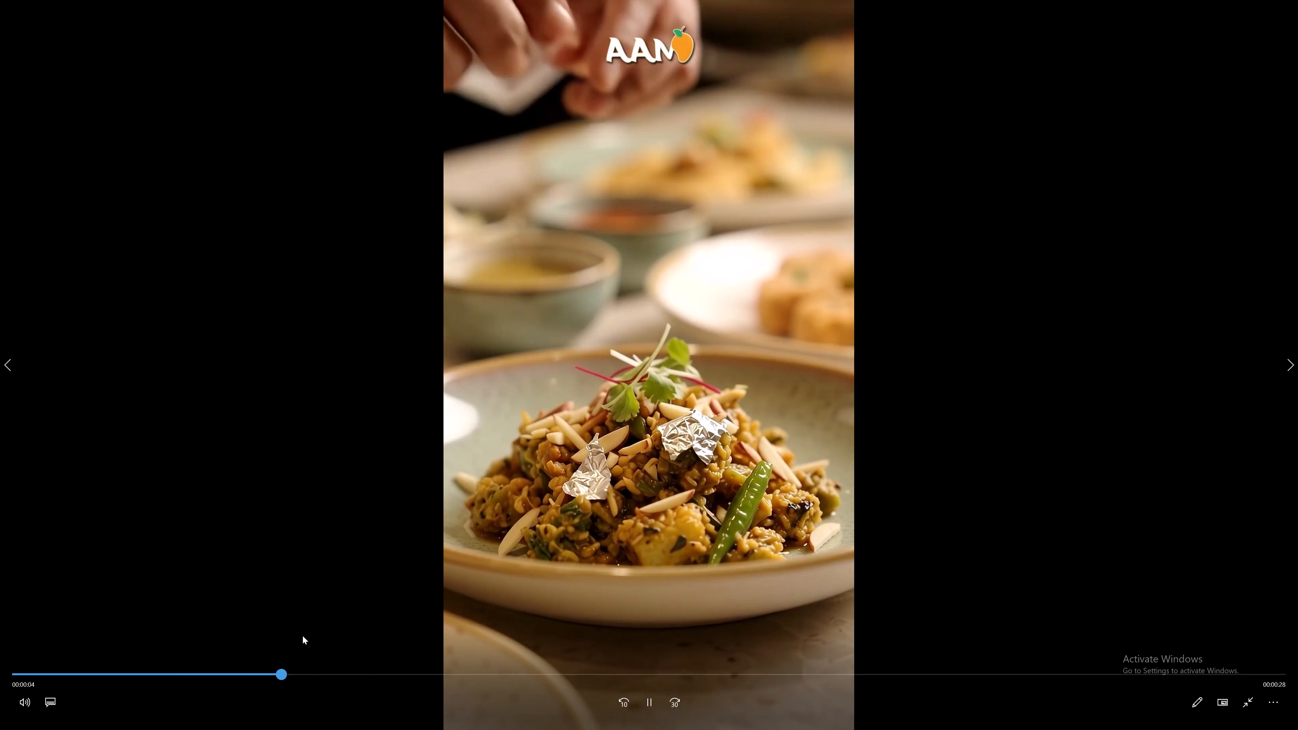
left_click_drag(303, 636, 597, 637)
left_click(656, 704)
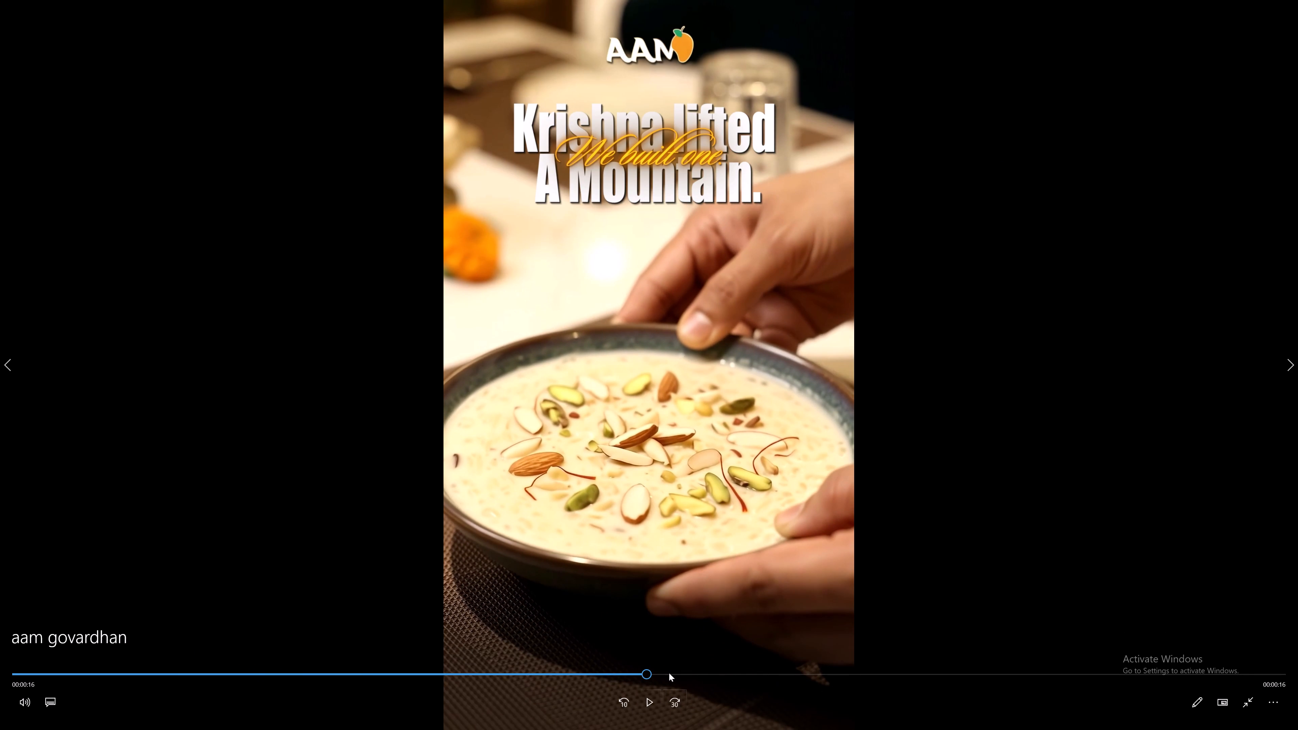
left_click_drag(669, 673, 1132, 598)
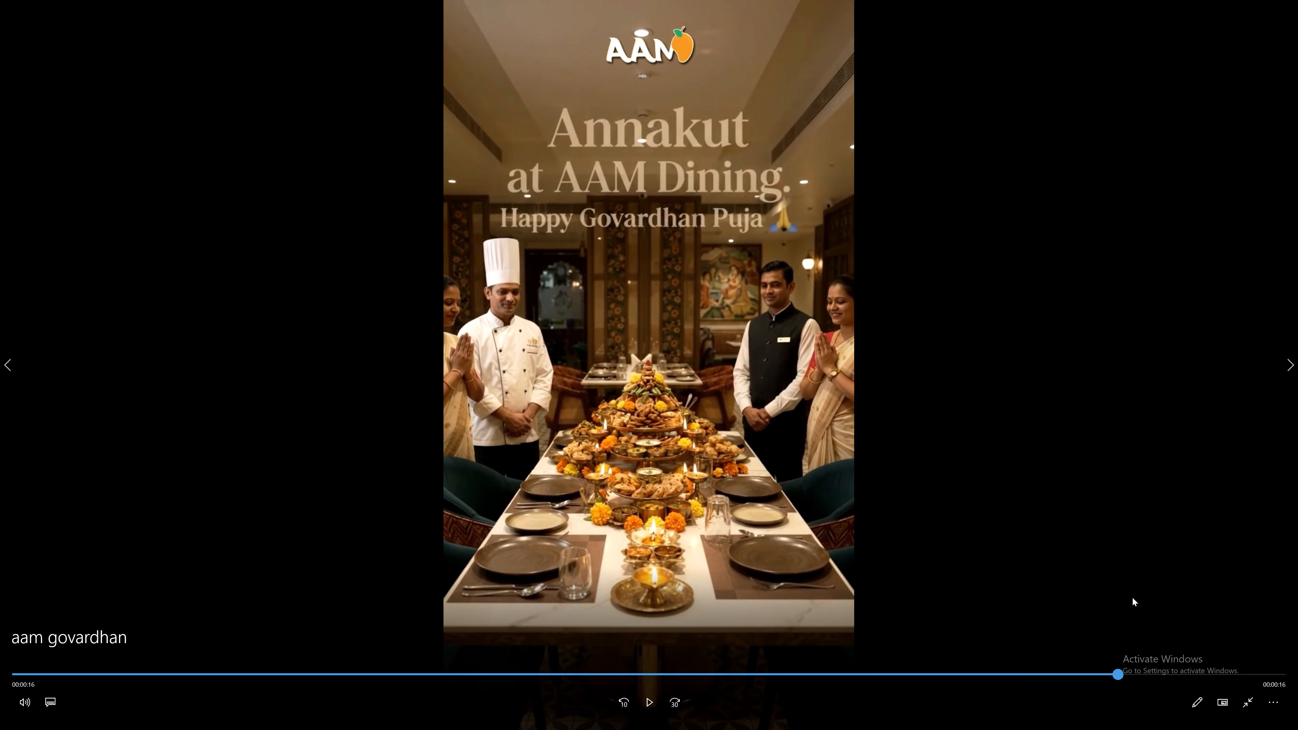
left_click_drag(1132, 598, 1218, 484)
left_click(1297, 0)
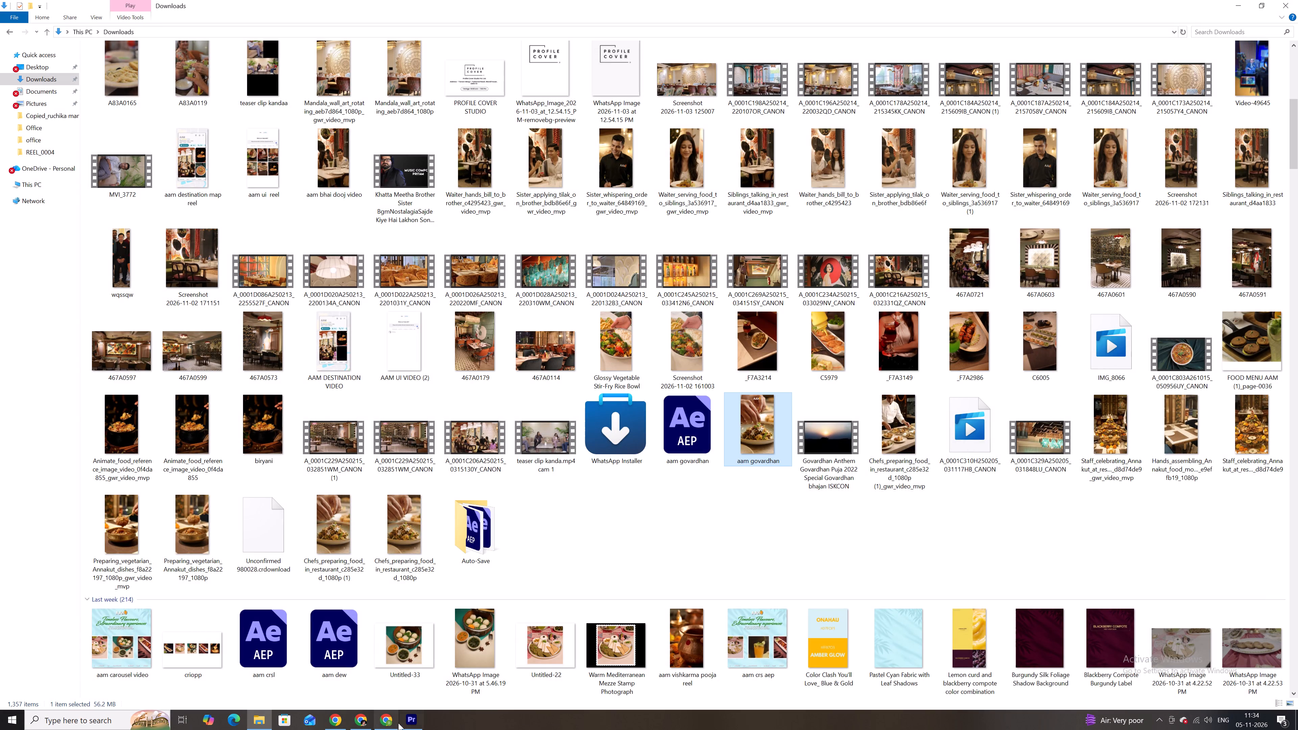
Switch back to Premiere, scrub through the assembled sequence back to its start, and save the project.
left_click(405, 727)
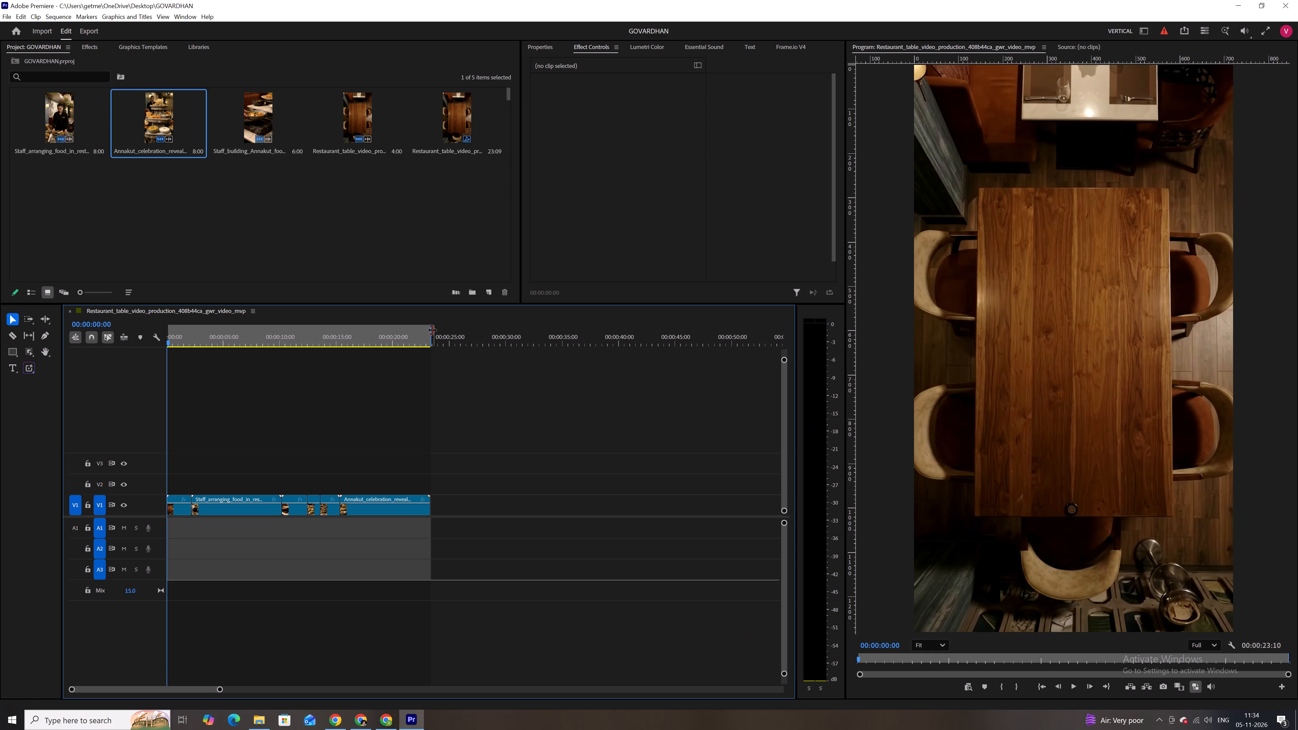
left_click_drag(416, 343, 316, 358)
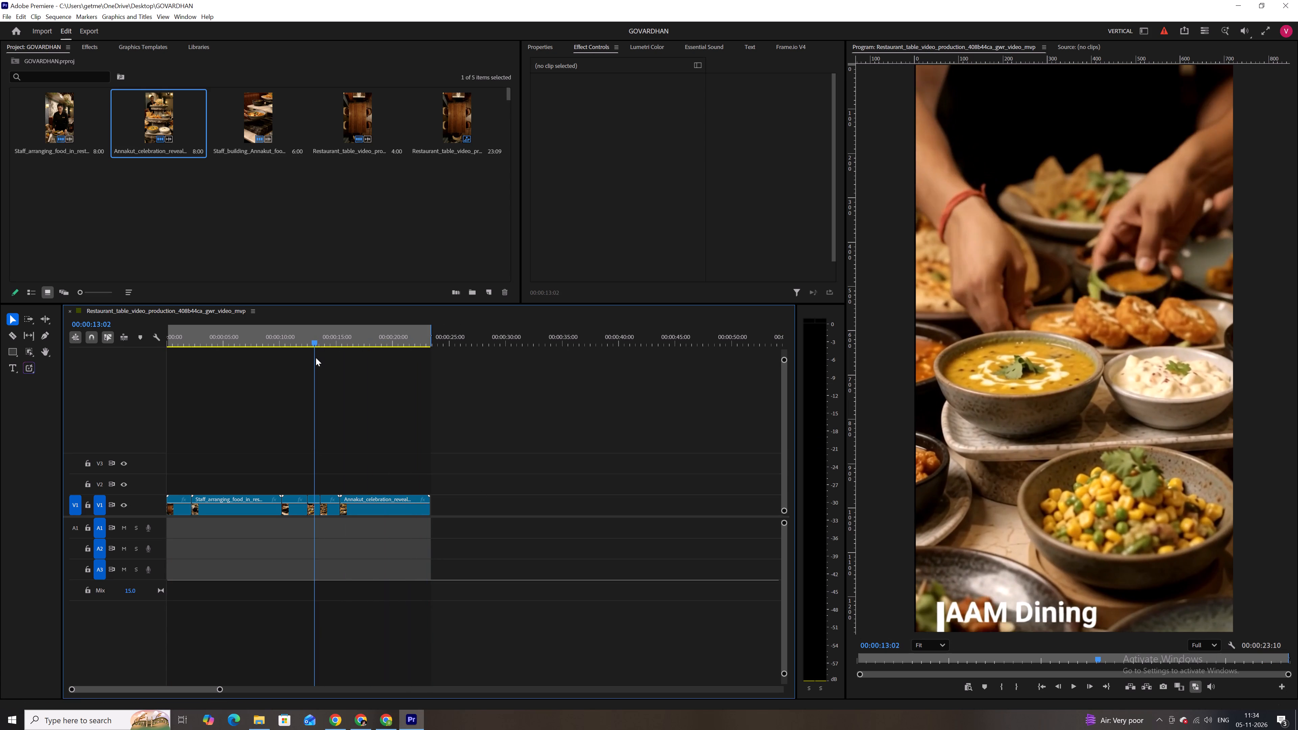
left_click_drag(316, 358, 128, 350)
key("ctrl+s")
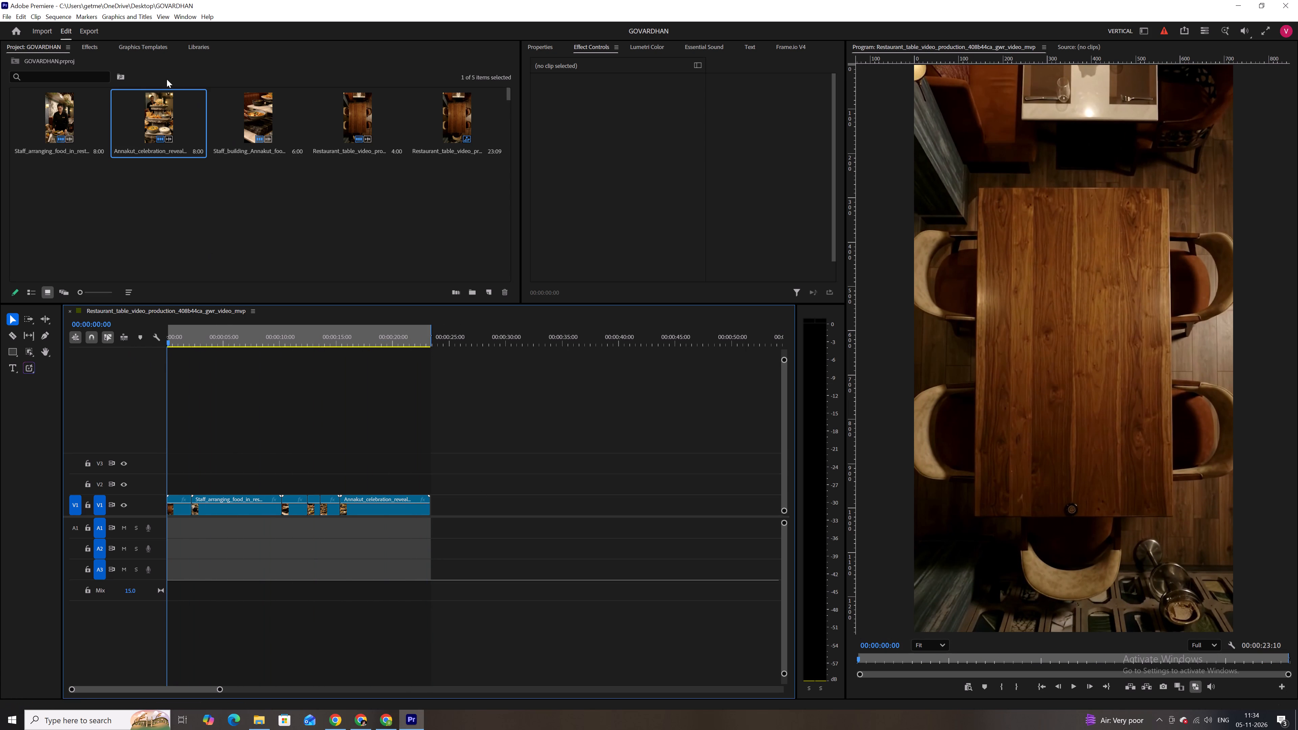
Export the sequence to Downloads as an H.264 media file named GOVARDHAN.
left_click(82, 32)
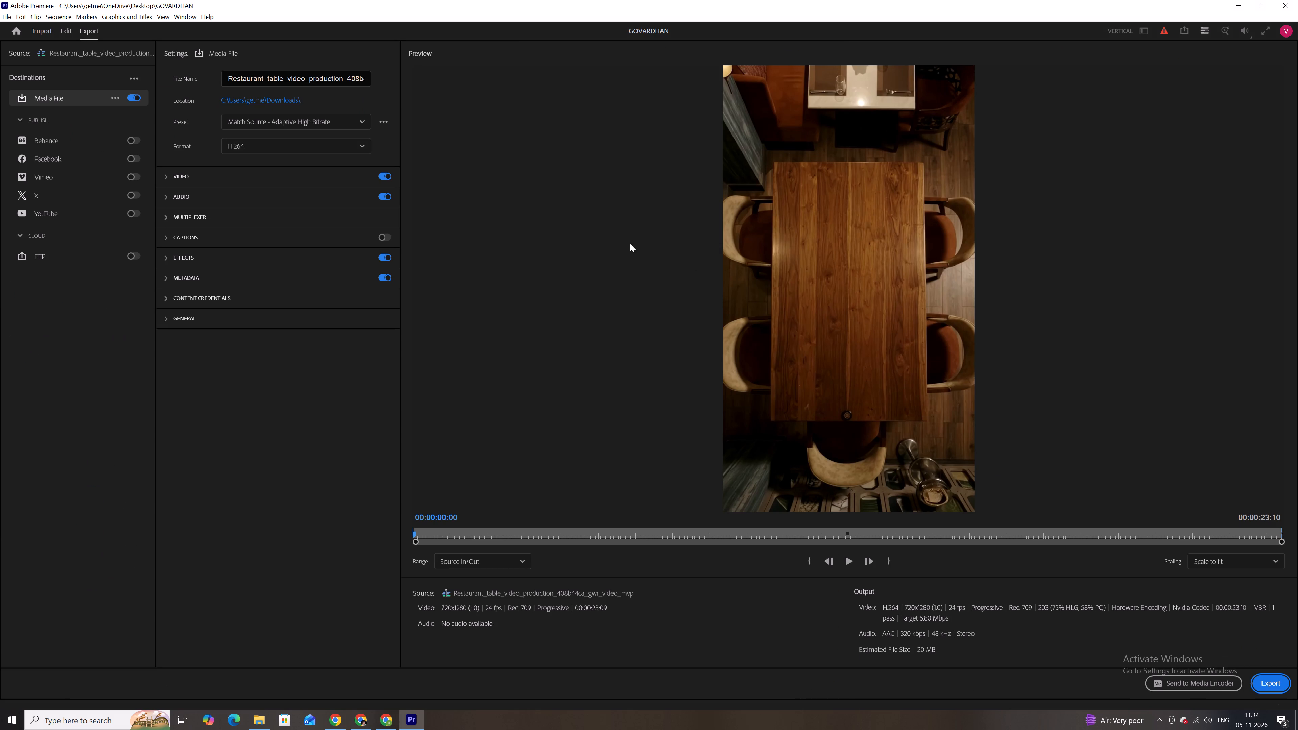
left_click(319, 78)
key("ctrl+a")
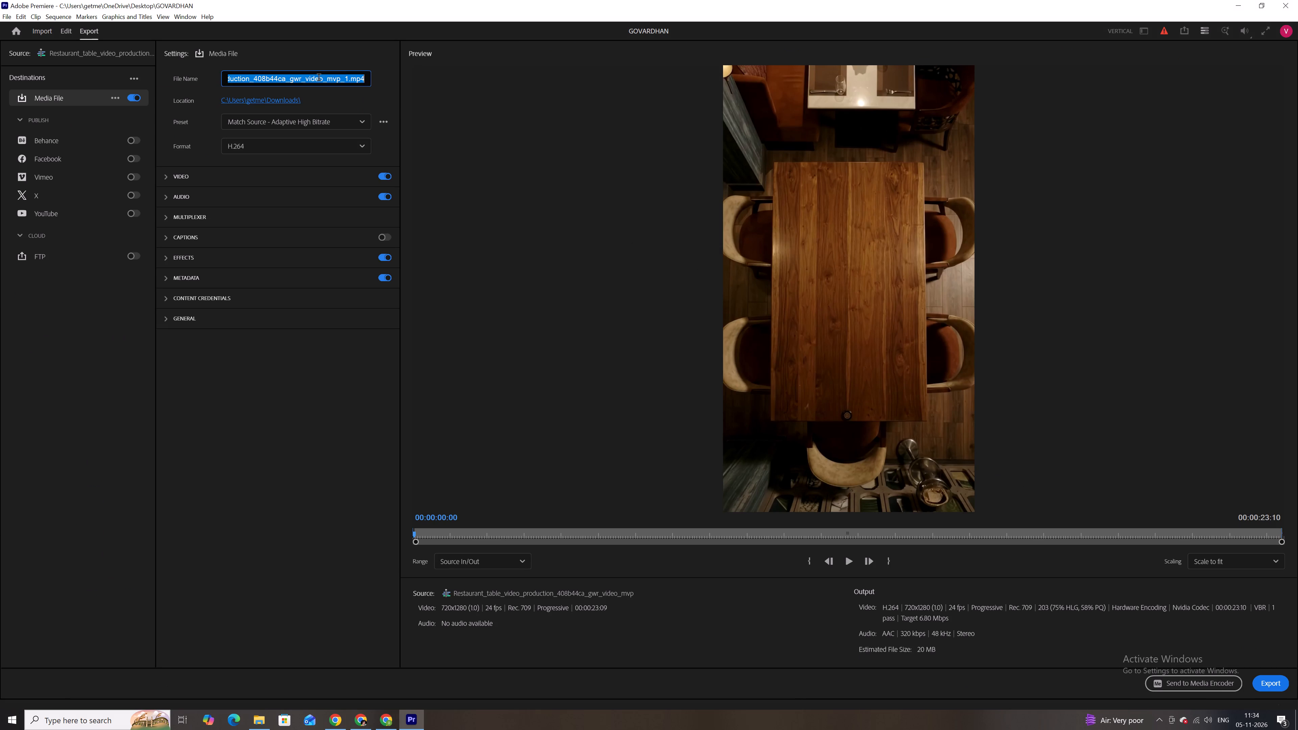
key("BackSpace")
type("GOVARDHAN")
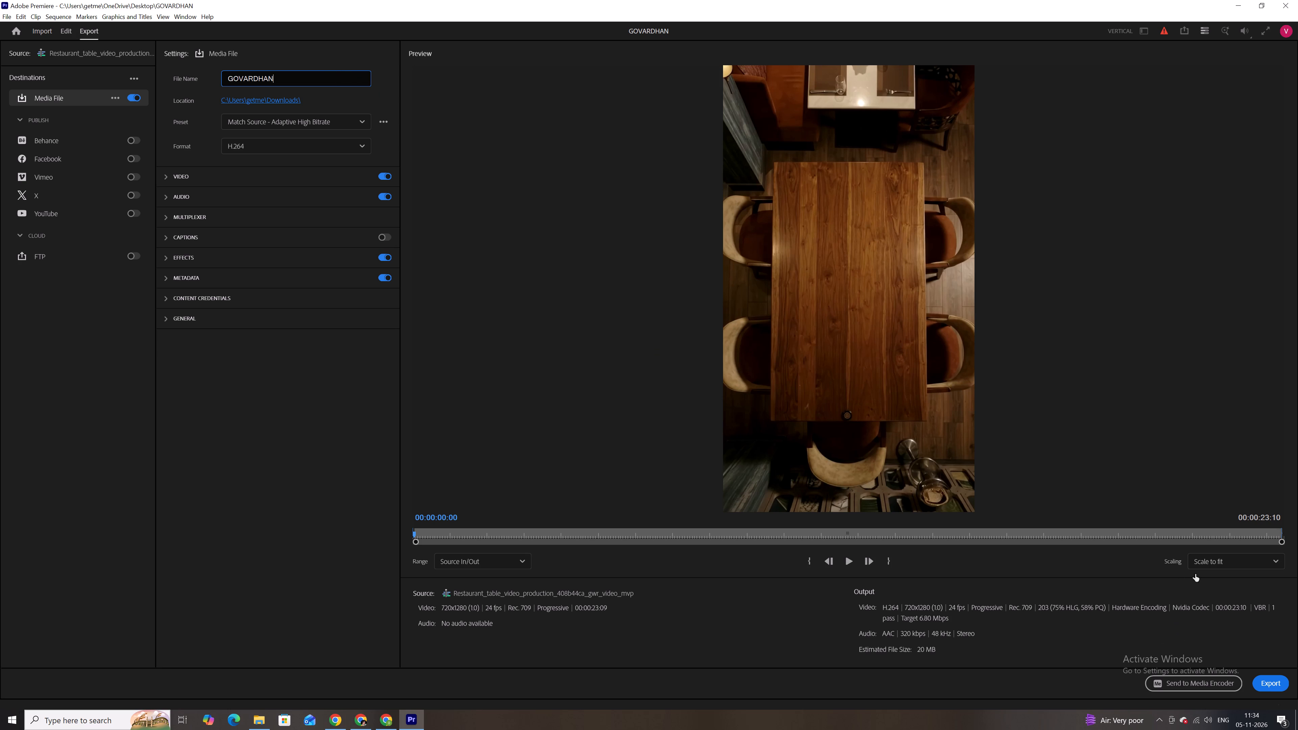
left_click(1265, 683)
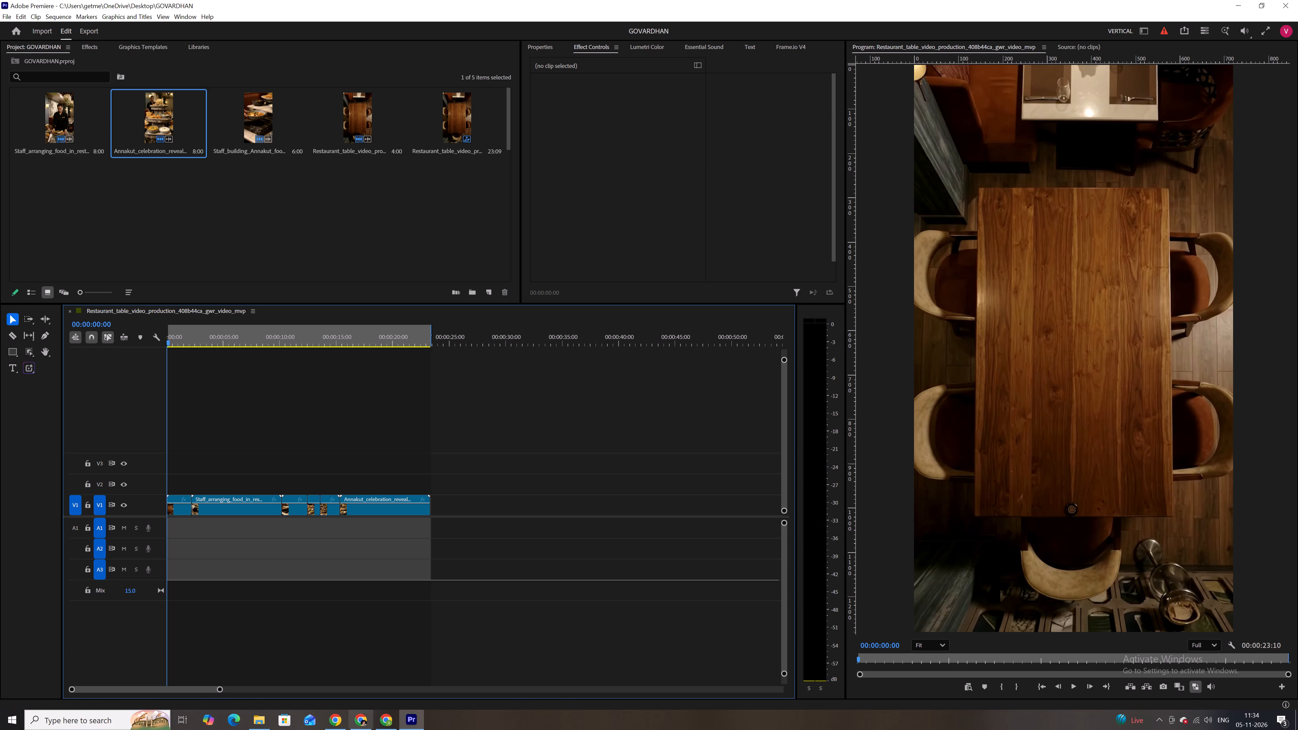
Launch After Effects and open the recent aam govardhan project.
left_click(111, 724)
type("AFTER")
left_click(146, 442)
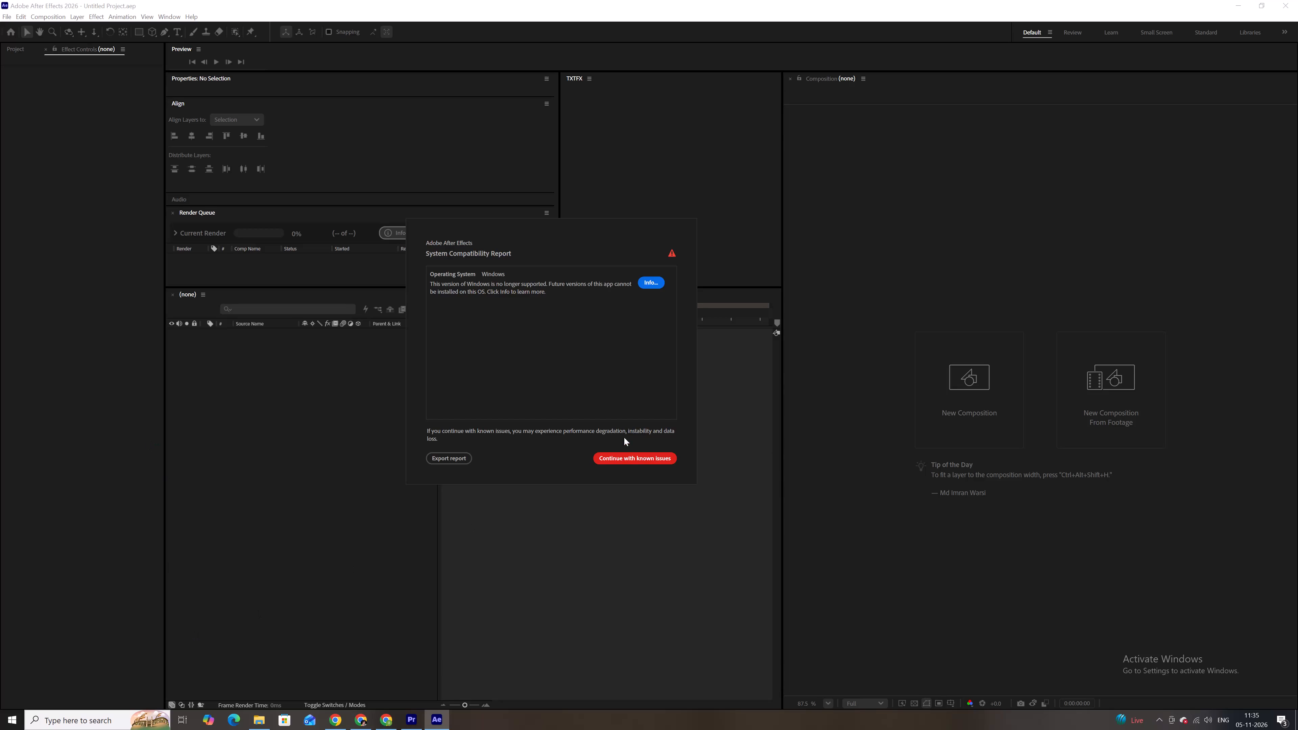
left_click(624, 460)
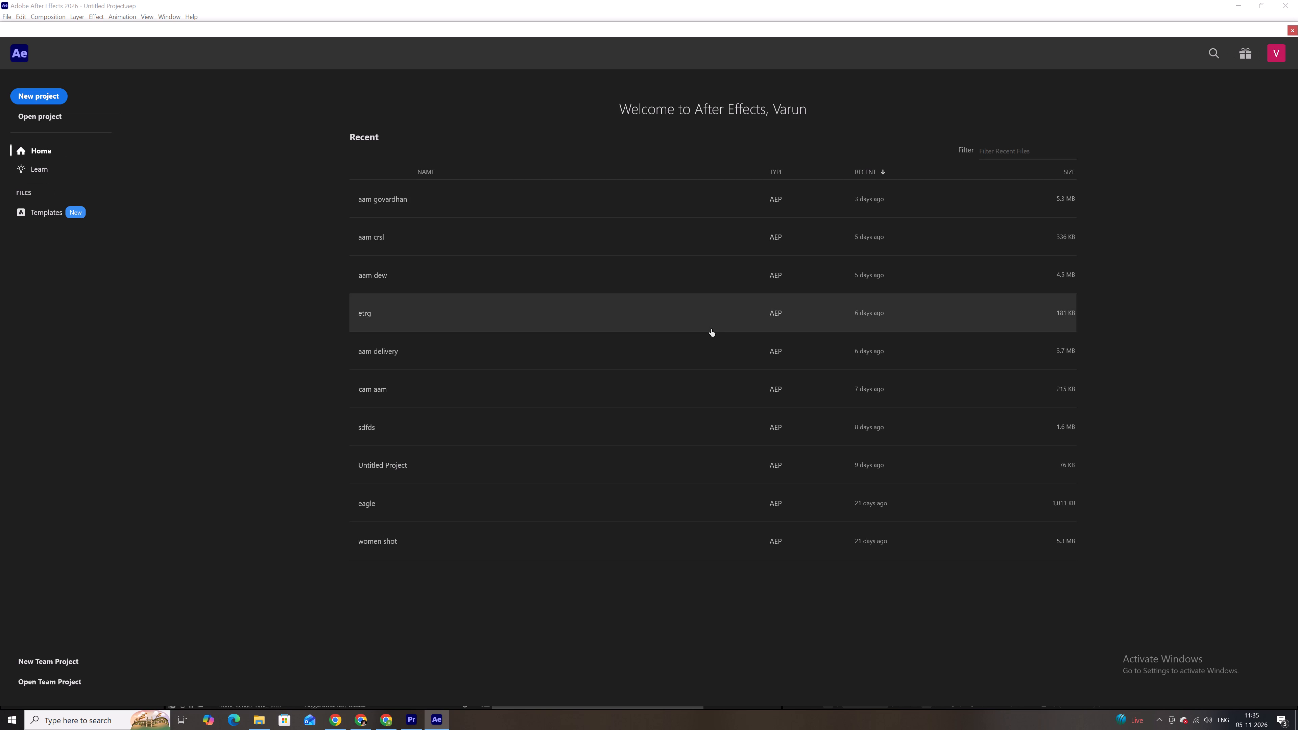
left_click(502, 198)
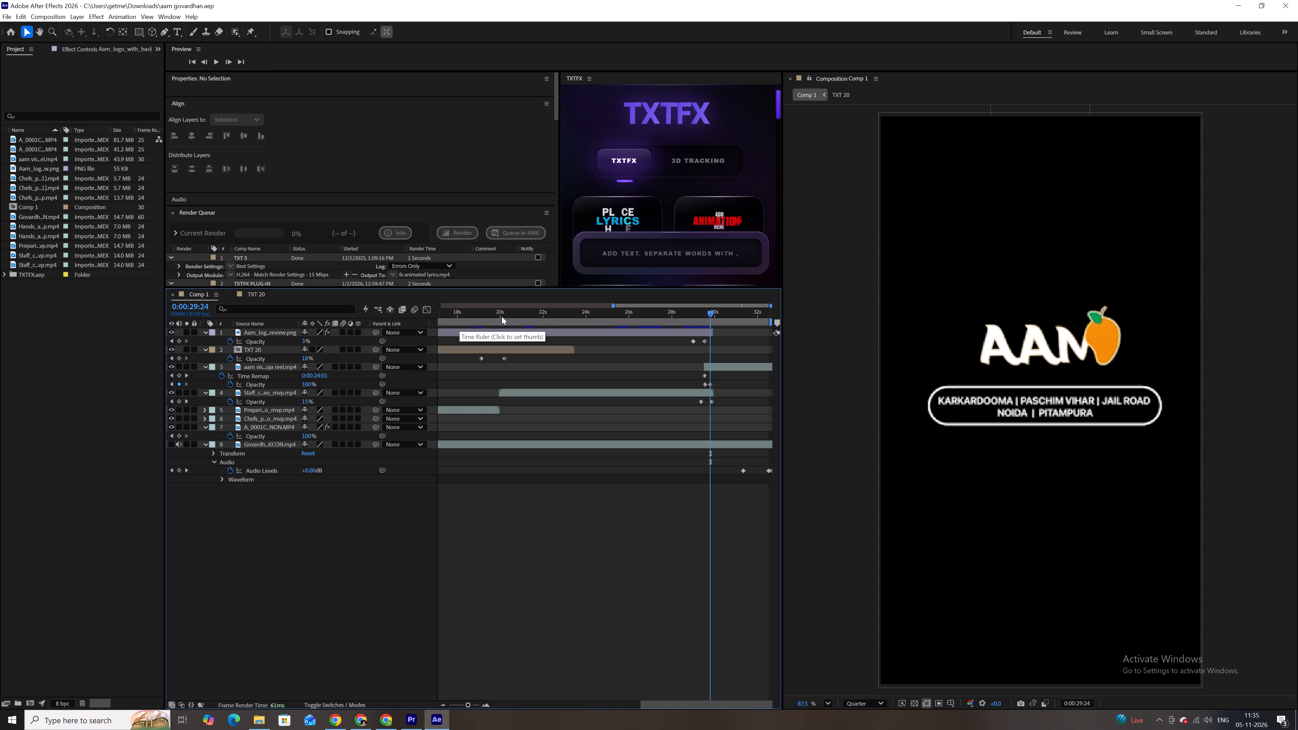
left_click_drag(501, 316, 410, 319)
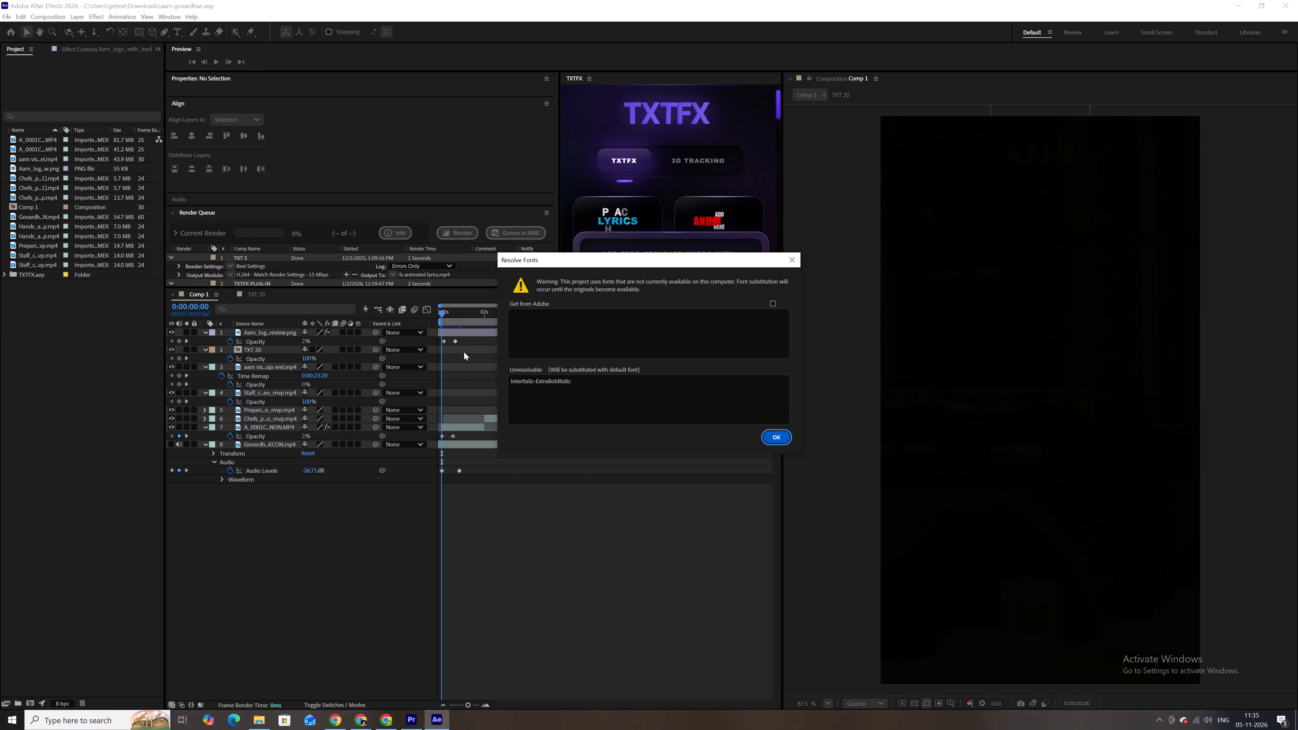
scroll(494, 385, "down", 6, "alt")
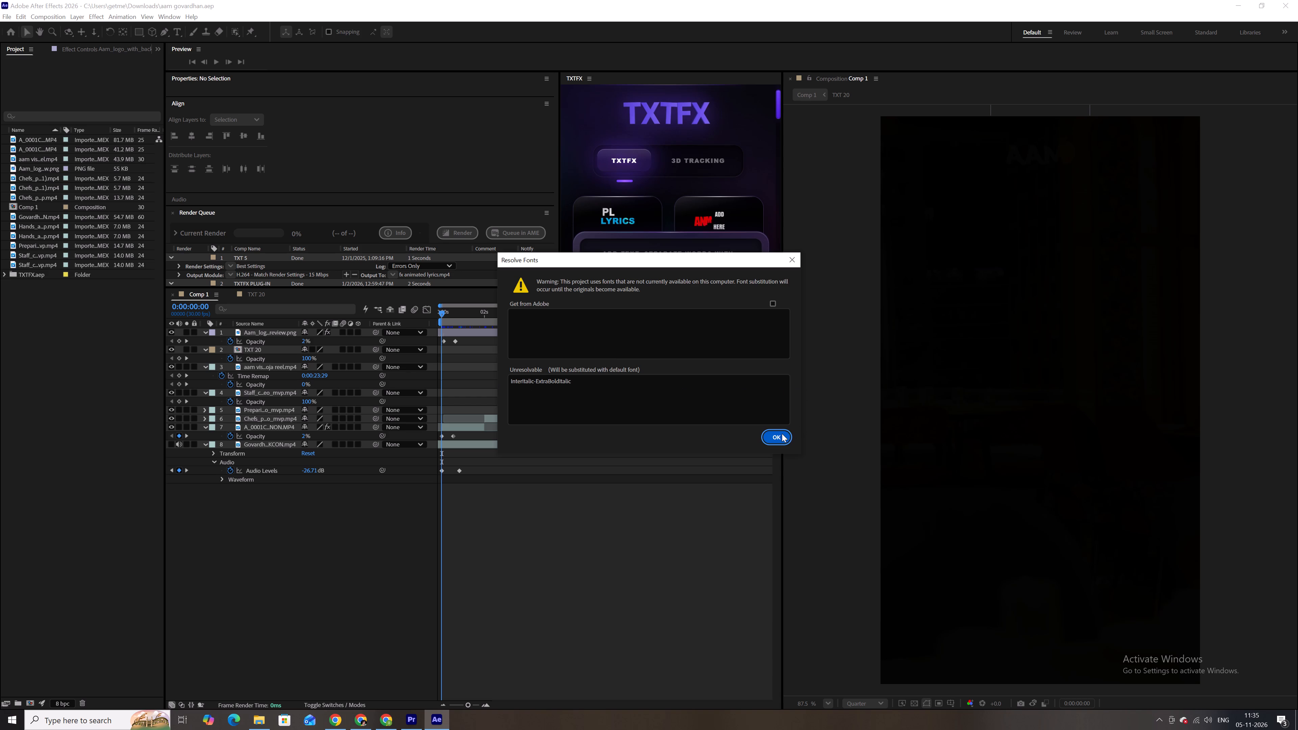
left_click(782, 434)
Delete the Staff_celebrating_Annakut, Preparing, Chefs_preparing and A_0001C310 CANON video layers from Comp 1, keeping the logo, TXT 20, end-reel and bhajan layers.
scroll(526, 499, "down", 9, "alt")
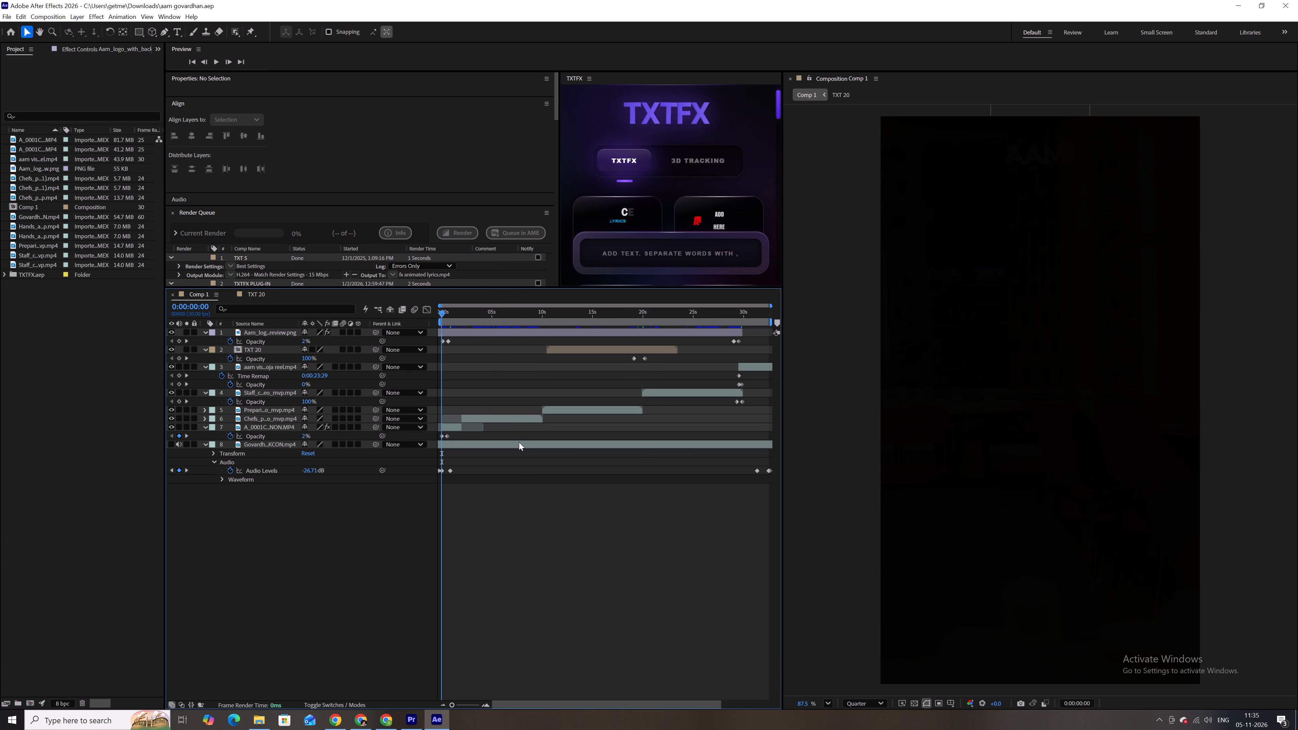
left_click(519, 442)
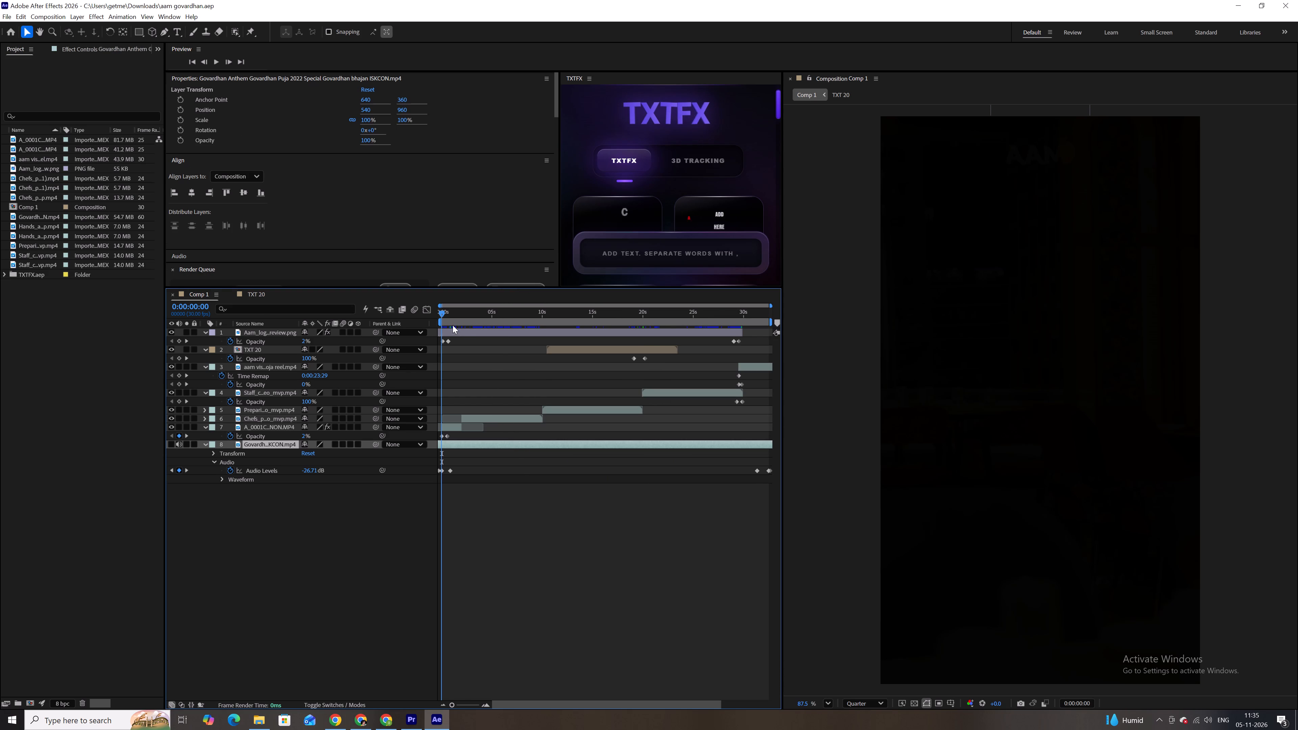
left_click(454, 431)
left_click(461, 428)
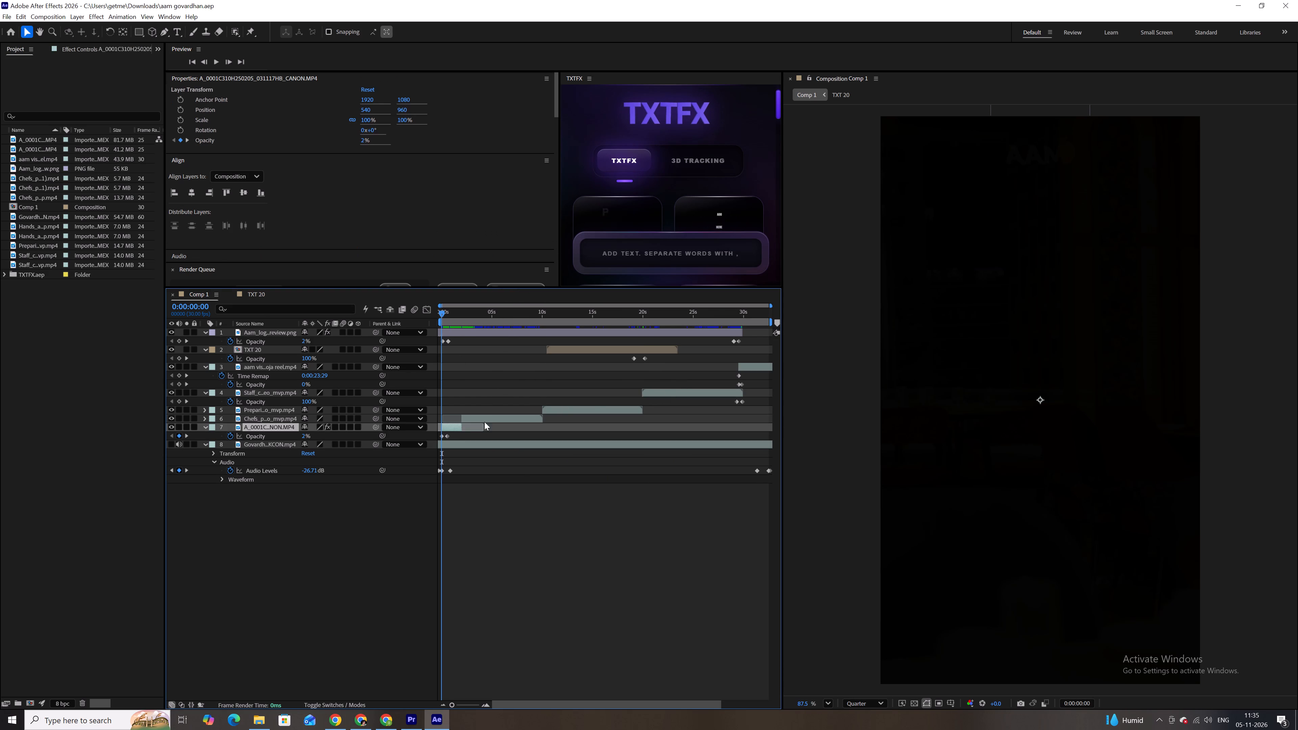
left_click(752, 369, "ctrl+shift")
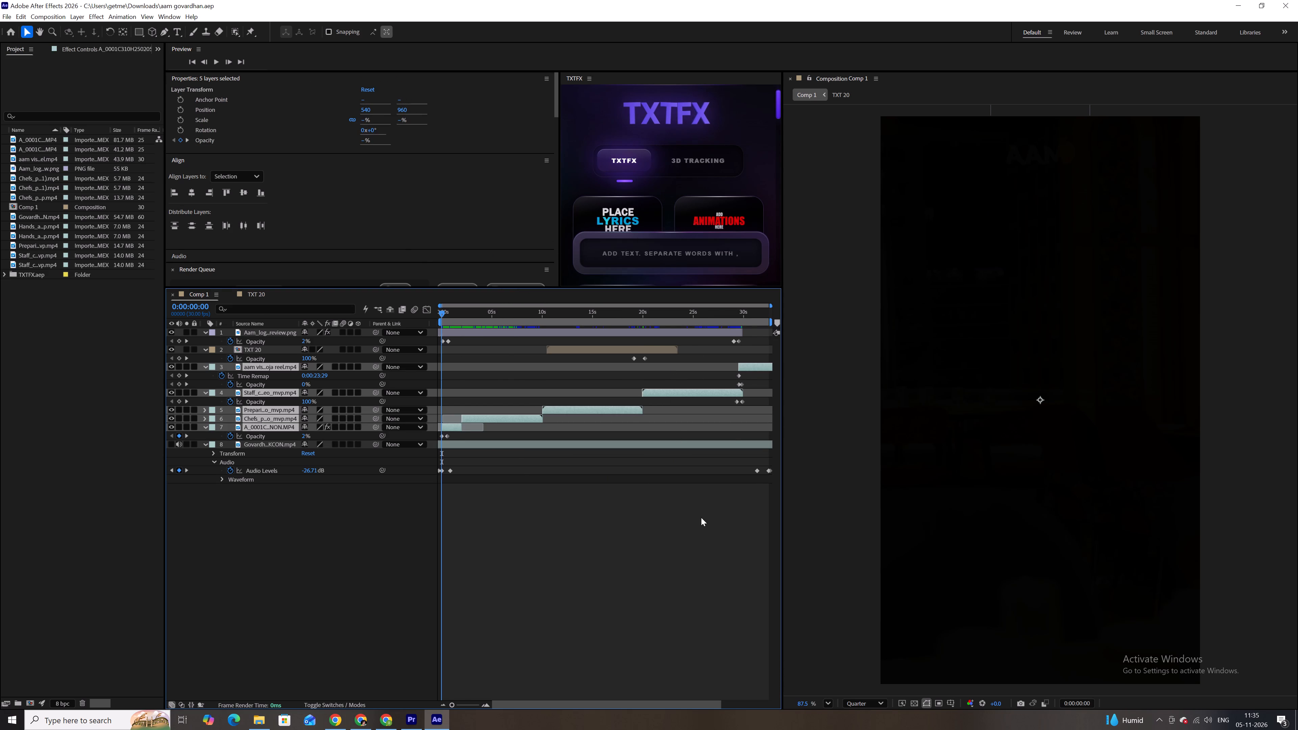
left_click(701, 517)
left_click(726, 313)
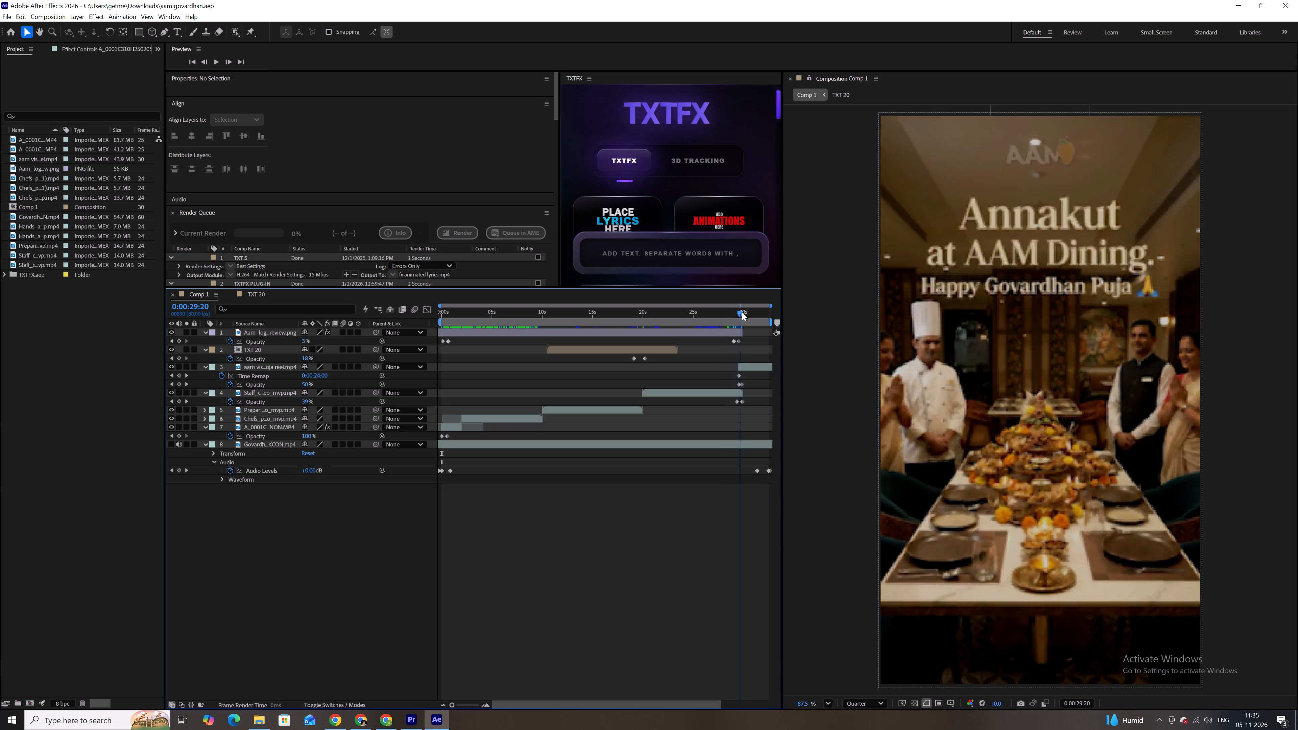
left_click(729, 390)
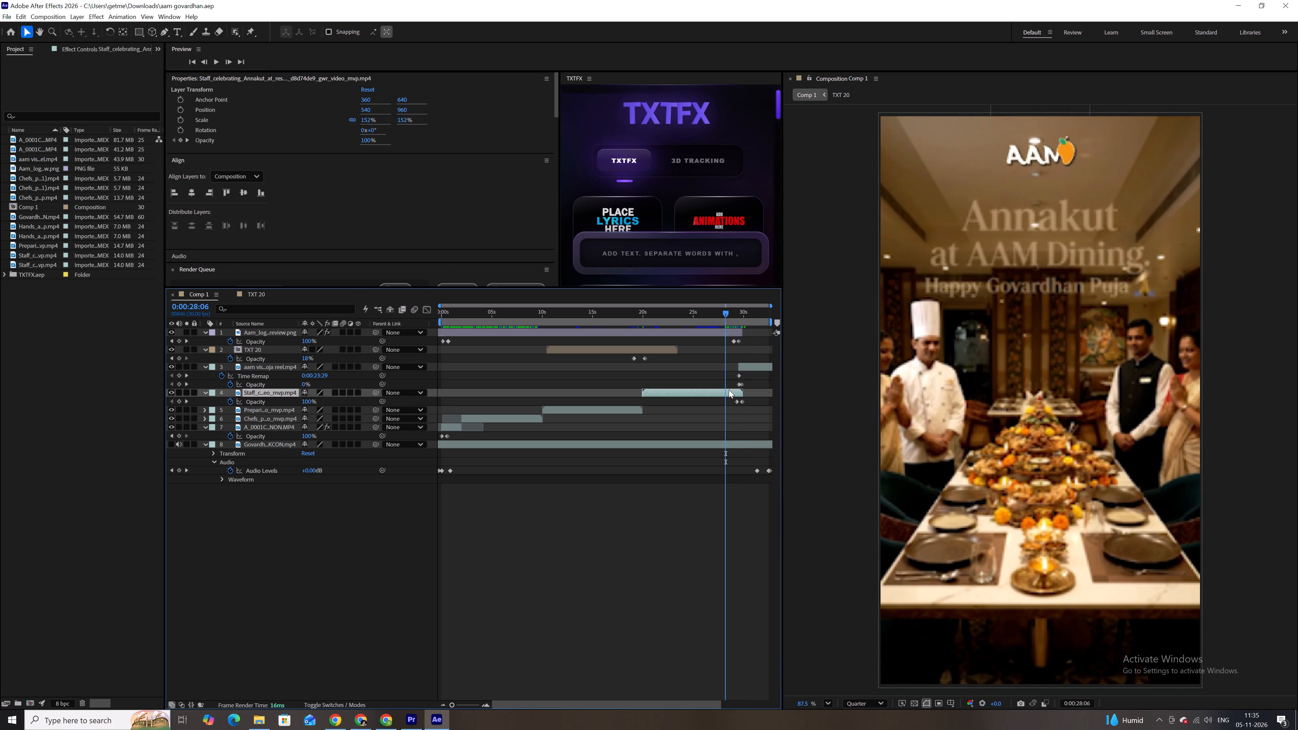
left_click(629, 412, "ctrl")
left_click(519, 417, "ctrl")
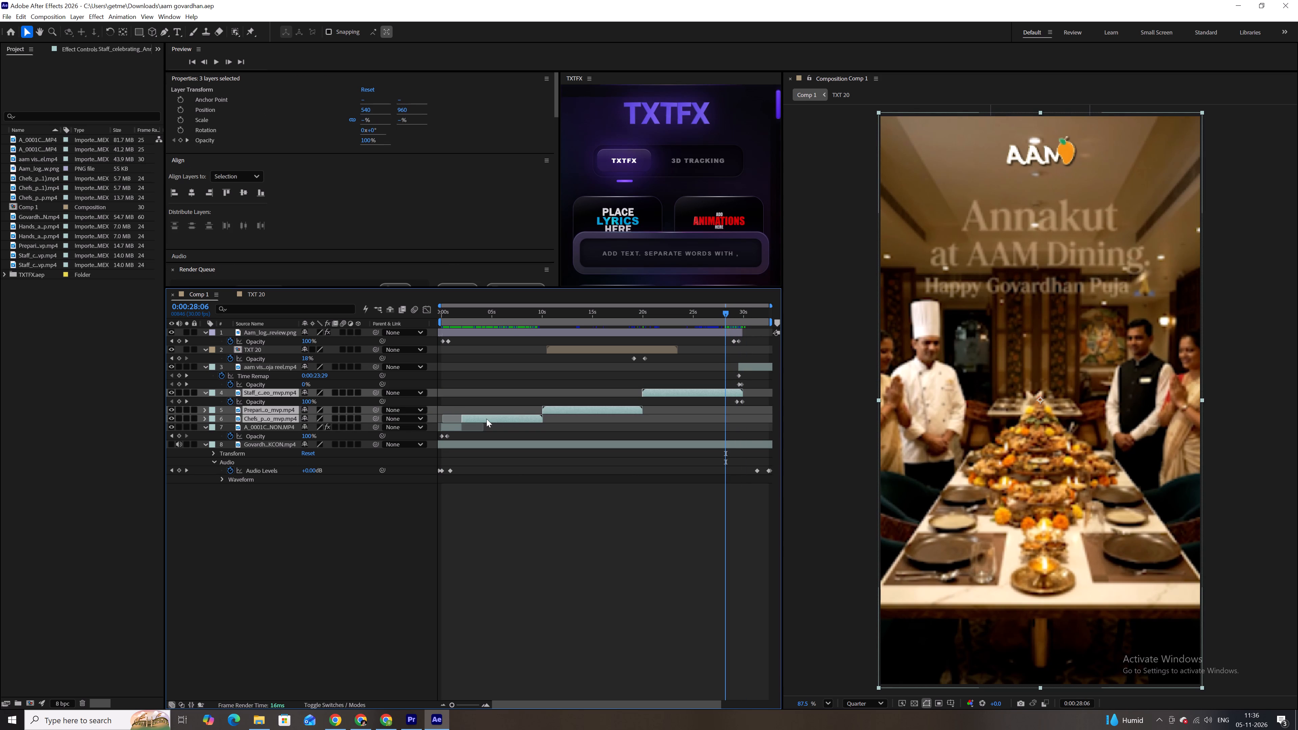
left_click(454, 427, "ctrl")
key("BackSpace")
Import the GOVARDHAN video from the Downloads folder into the project, with the Comp 1 time set to 0:00:00:00.
left_click_drag(489, 318, 412, 319)
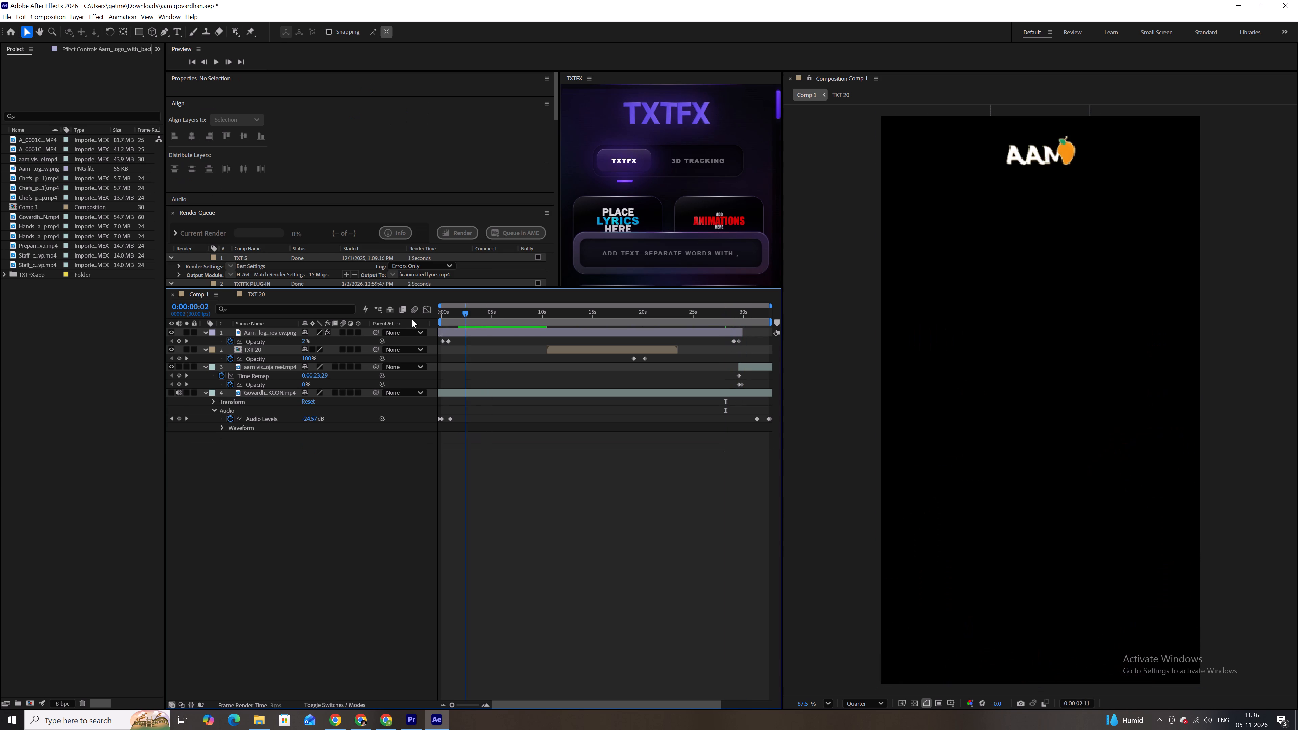
left_click_drag(412, 319, 403, 314)
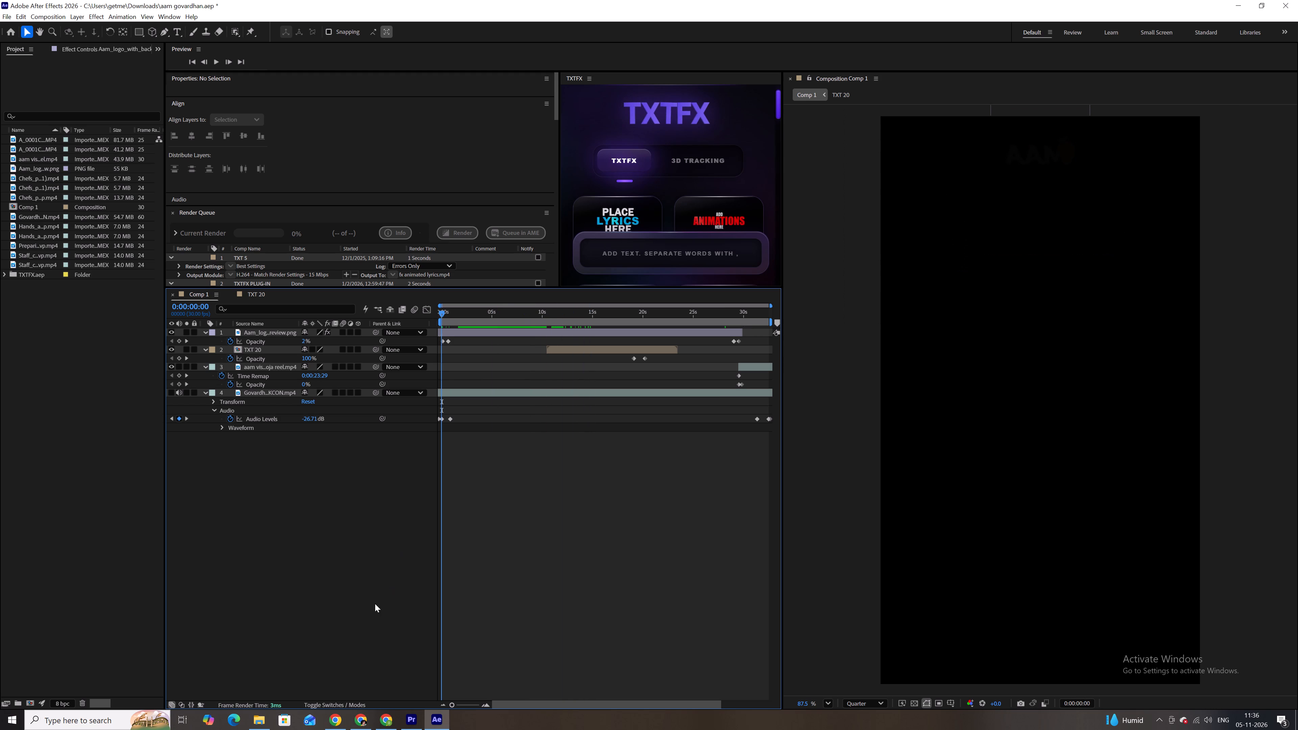
double_click(92, 318)
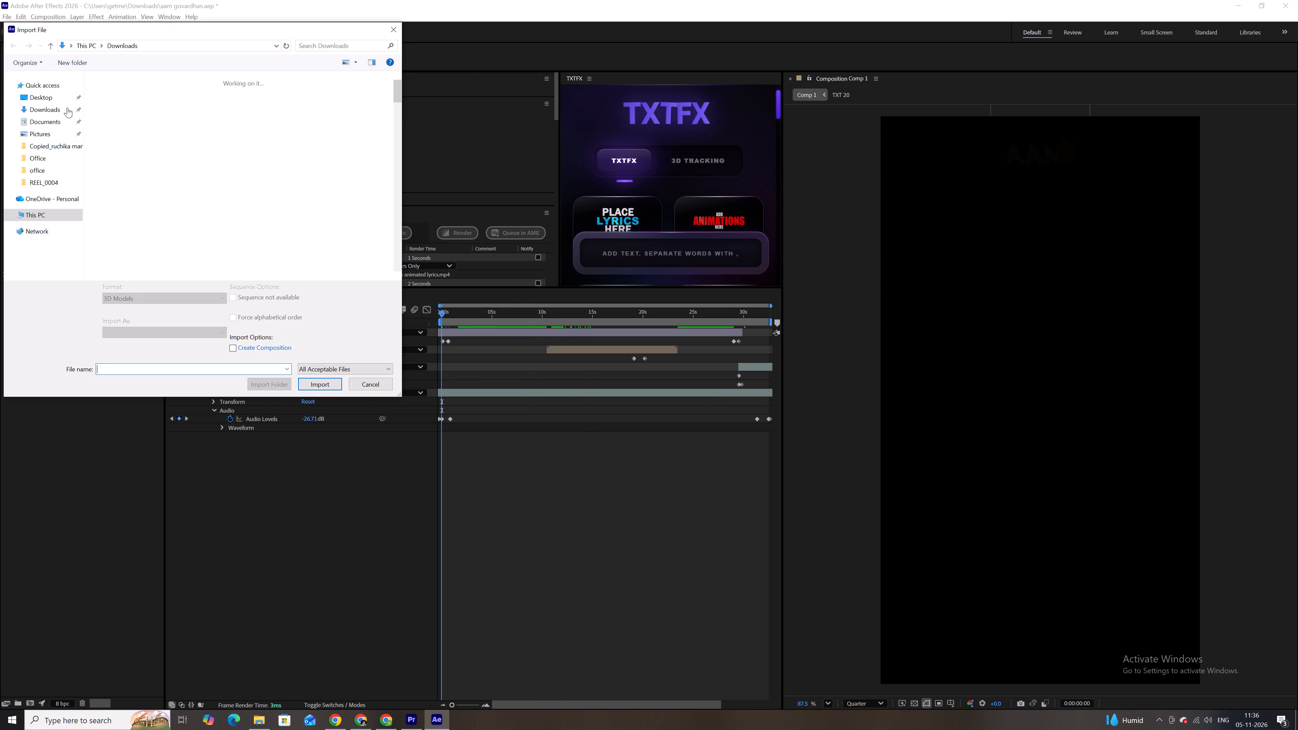
left_click(68, 113)
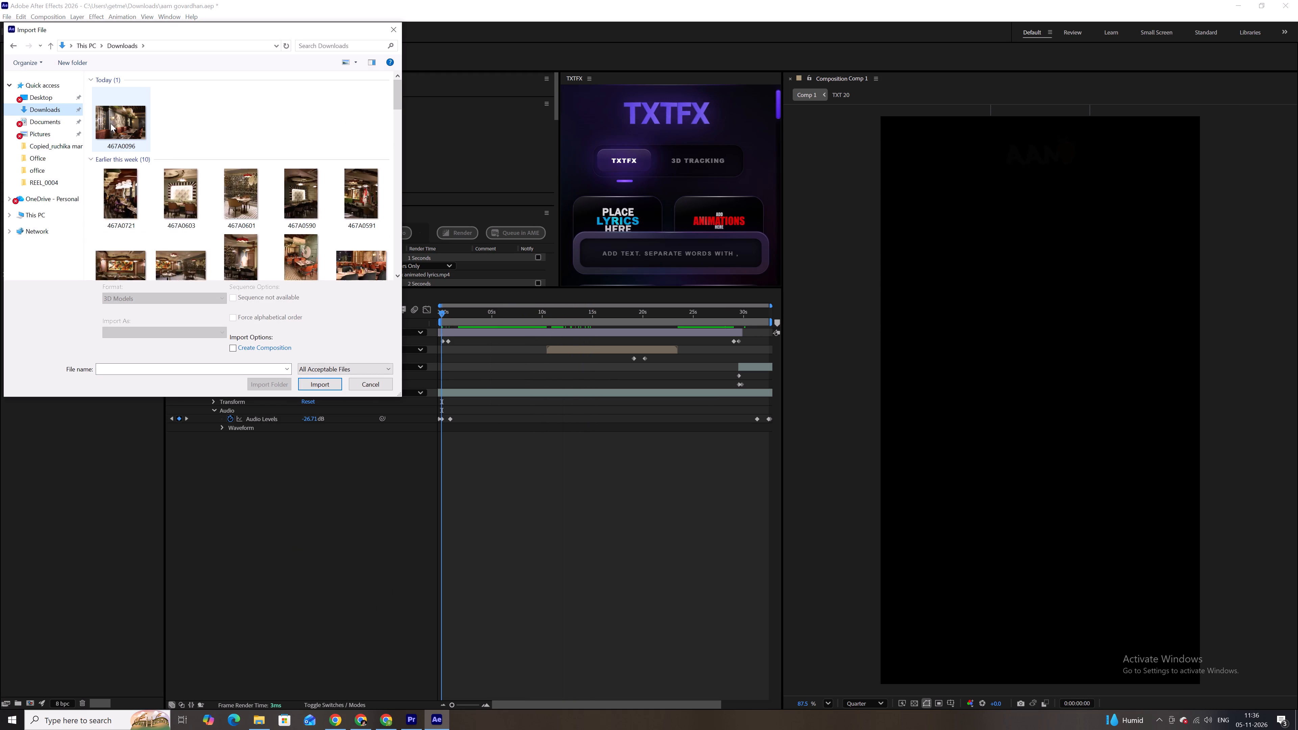
scroll(143, 166, "up", 5)
scroll(141, 159, "down", 4)
scroll(141, 159, "up", 7)
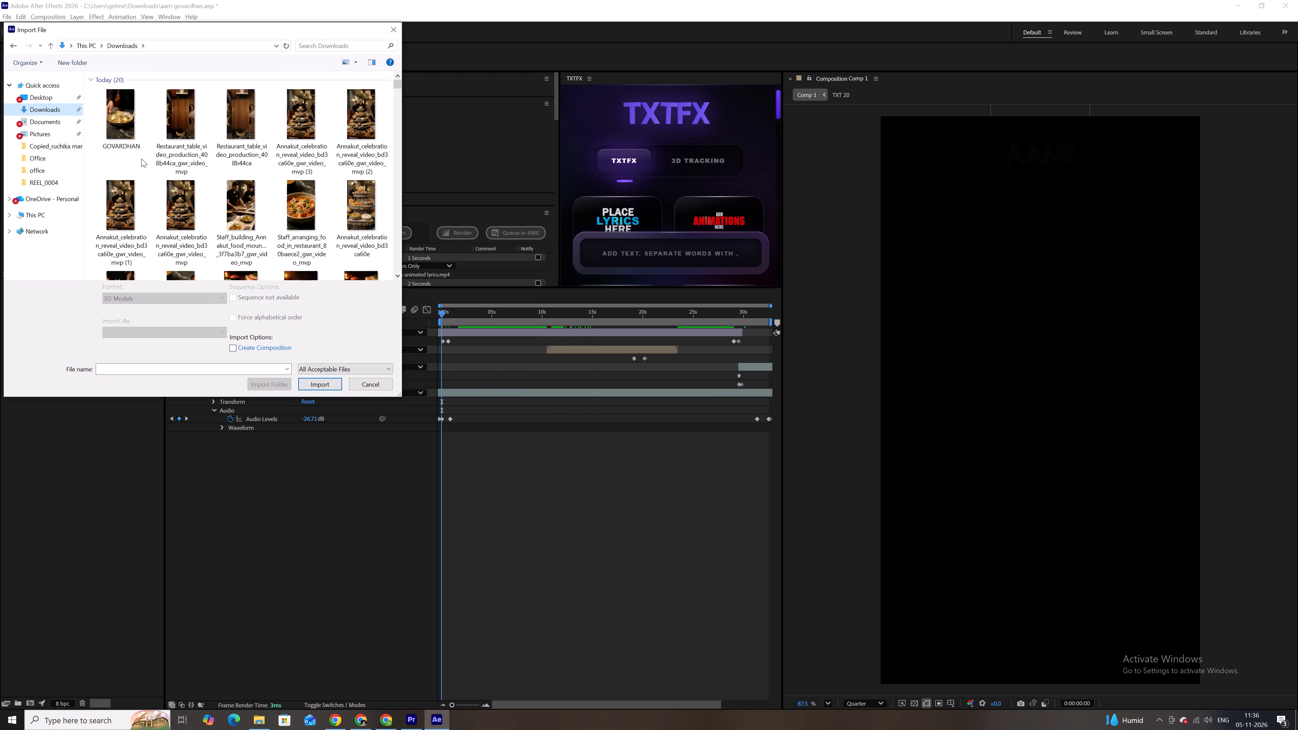
scroll(141, 159, "up", 2)
left_click(129, 119)
left_click(306, 390)
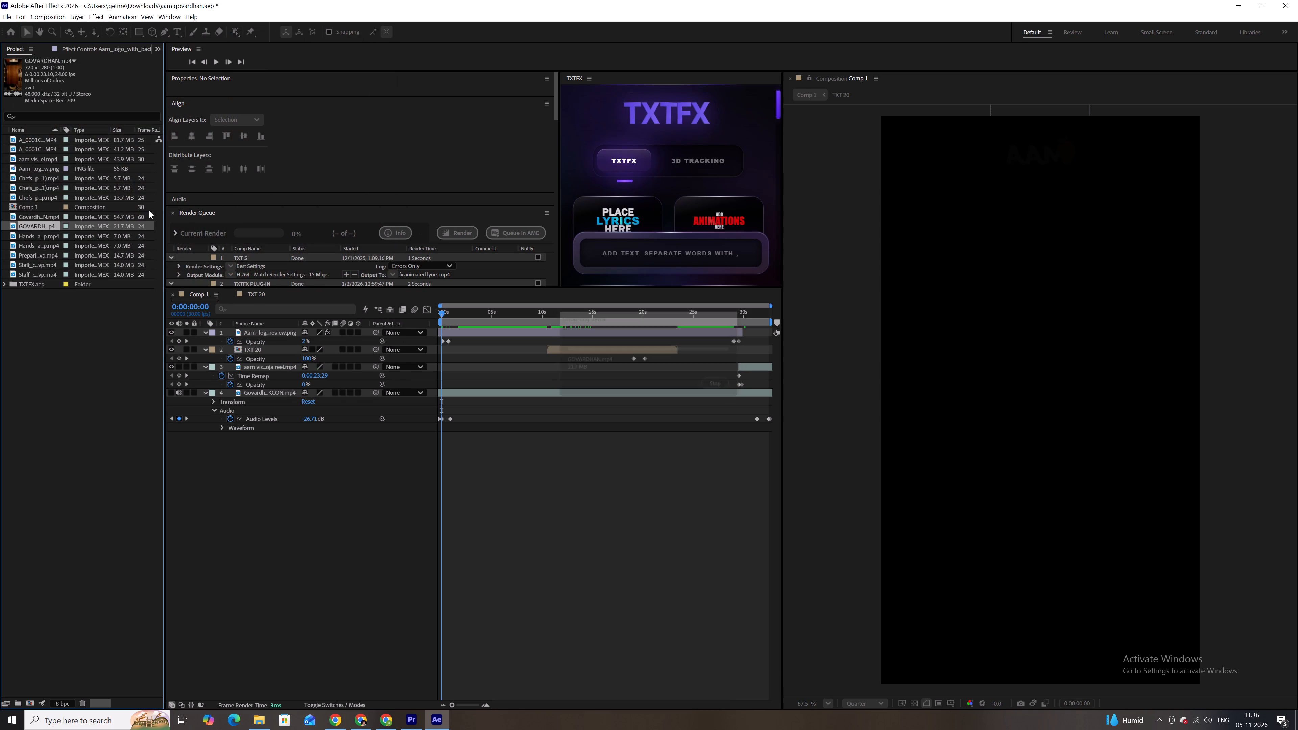
Place GOVARDHAN.mp4 in Comp 1 between the end-reel and bhajan layers and scale it to 154%.
left_click_drag(46, 226, 303, 353)
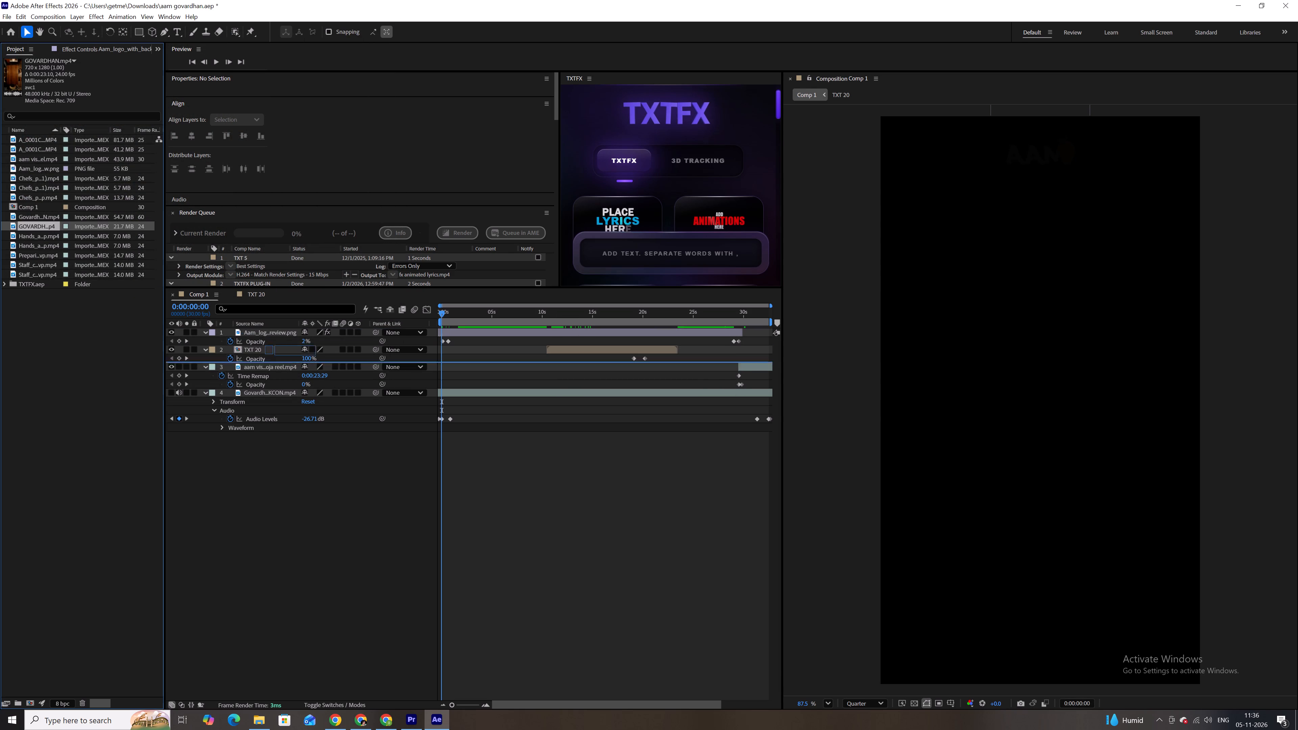
left_click_drag(303, 353, 312, 376)
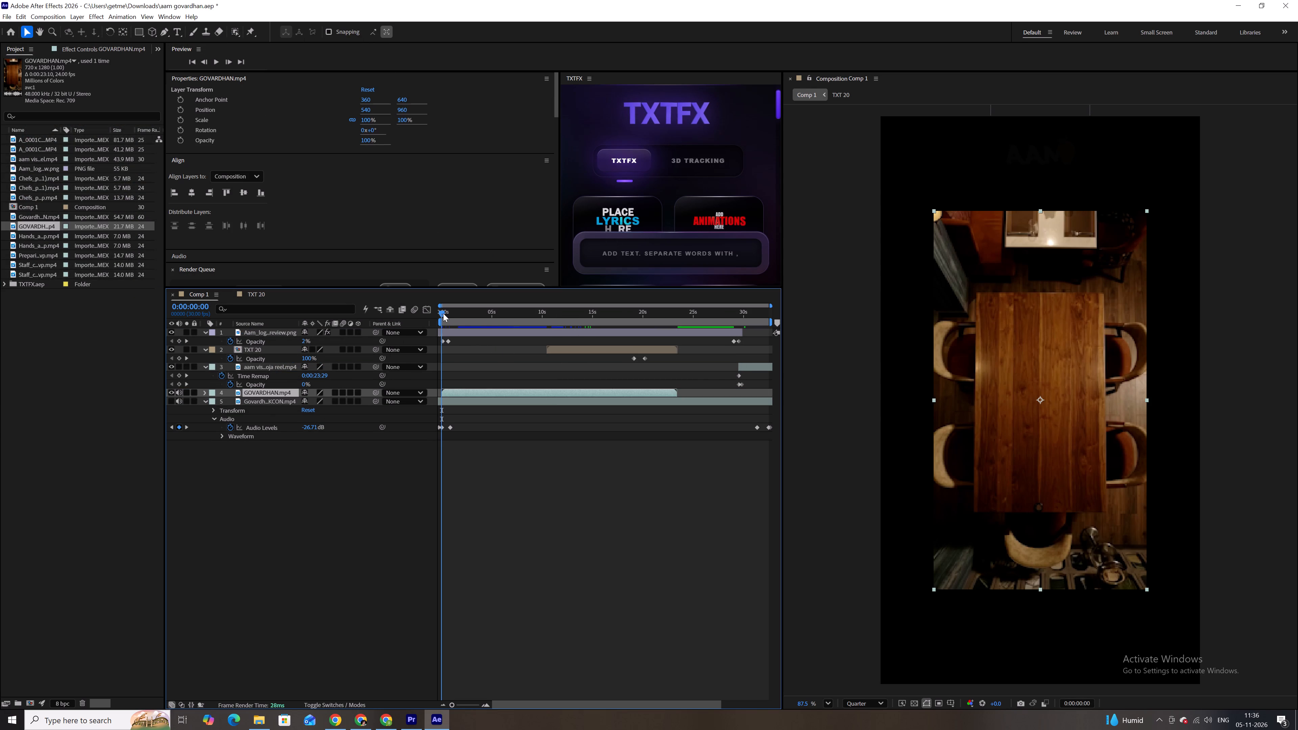
key("s")
left_click_drag(328, 401, 351, 396)
Scrub through Comp 1 to about 22 seconds to check how the GOVARDHAN footage lines up with the logo and TXT 20 titles.
left_click_drag(448, 312, 468, 310)
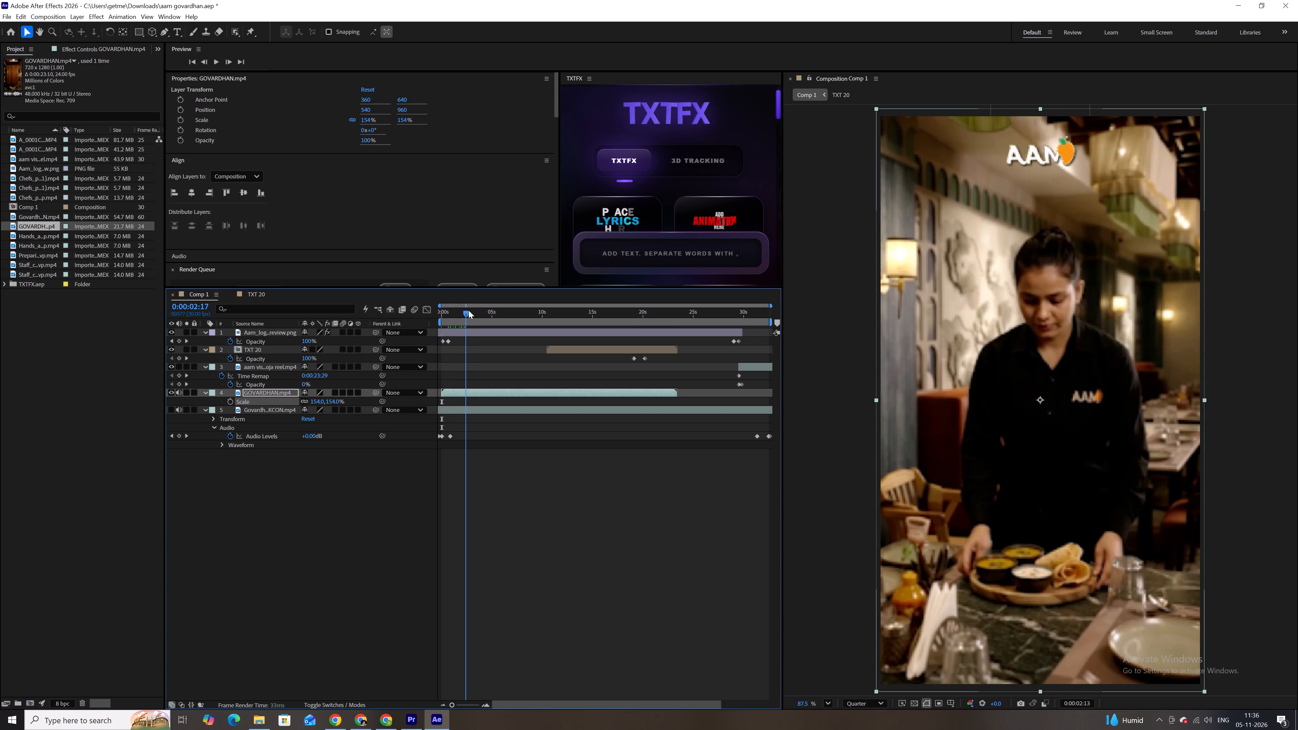
left_click_drag(468, 310, 511, 302)
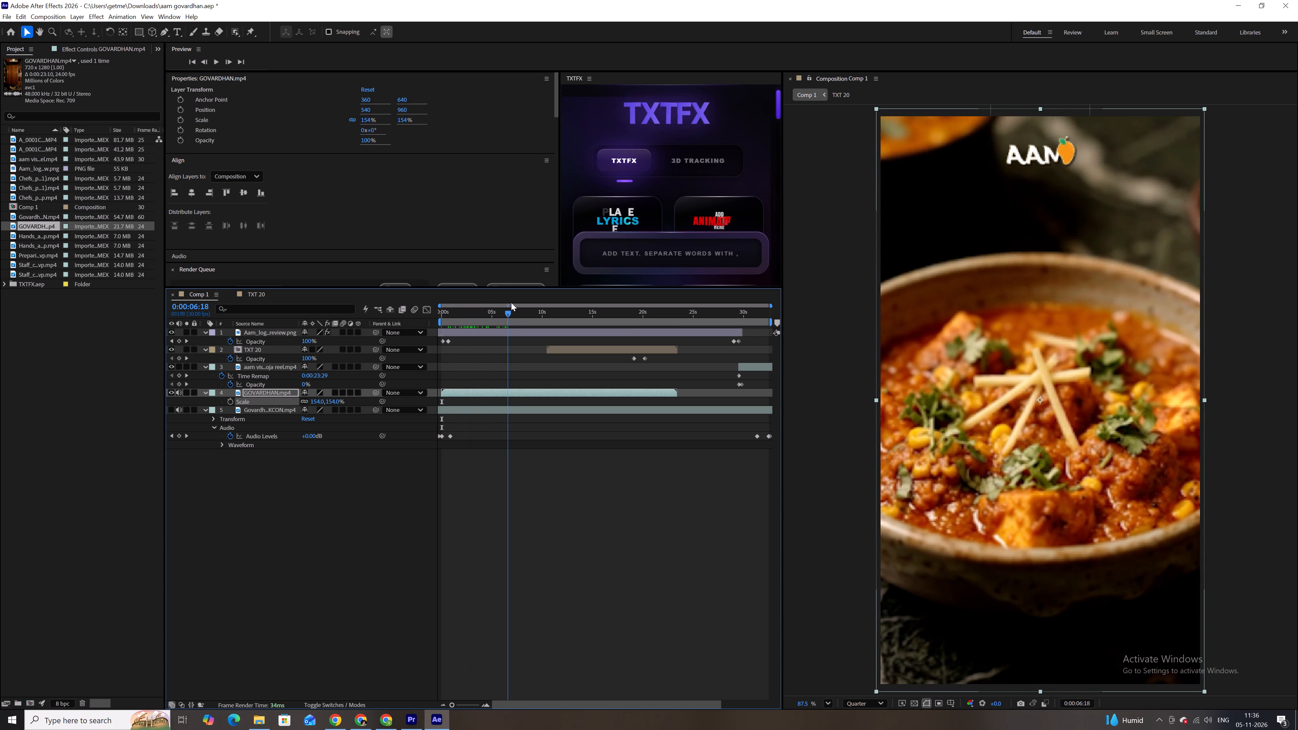
left_click_drag(511, 302, 550, 295)
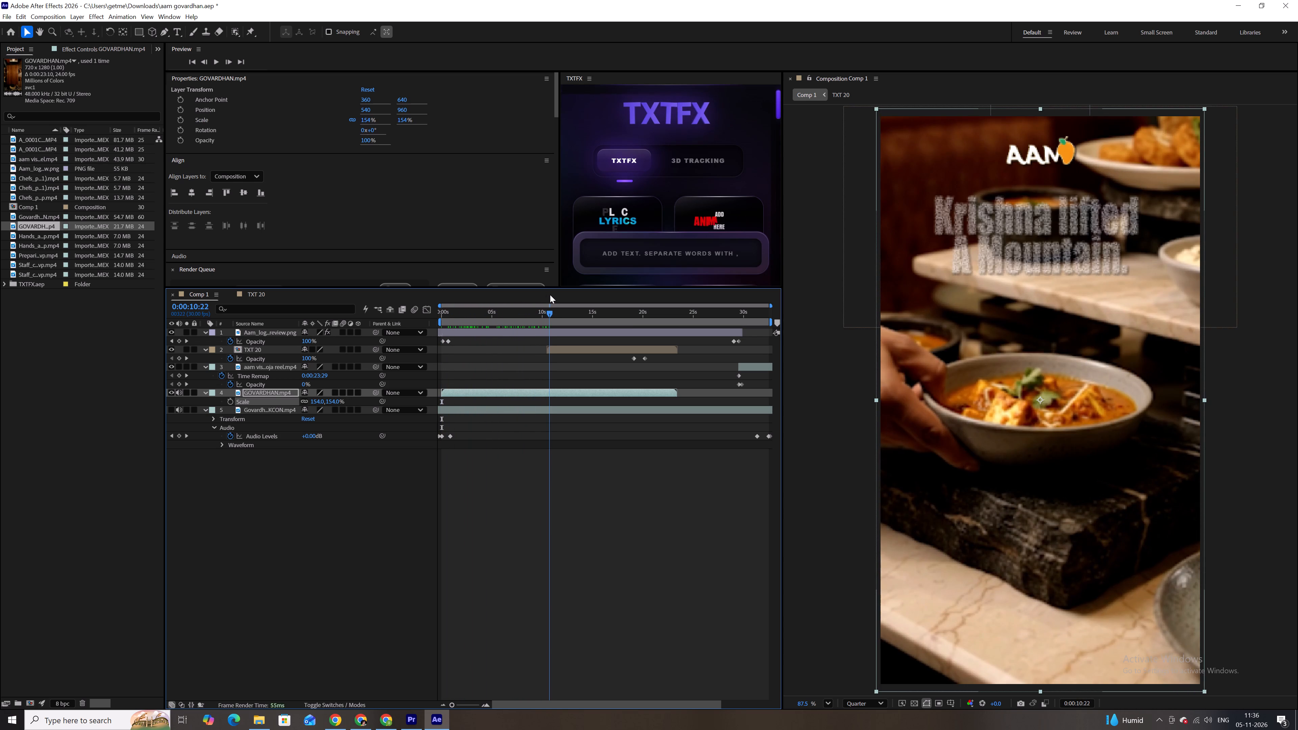
left_click_drag(550, 295, 570, 291)
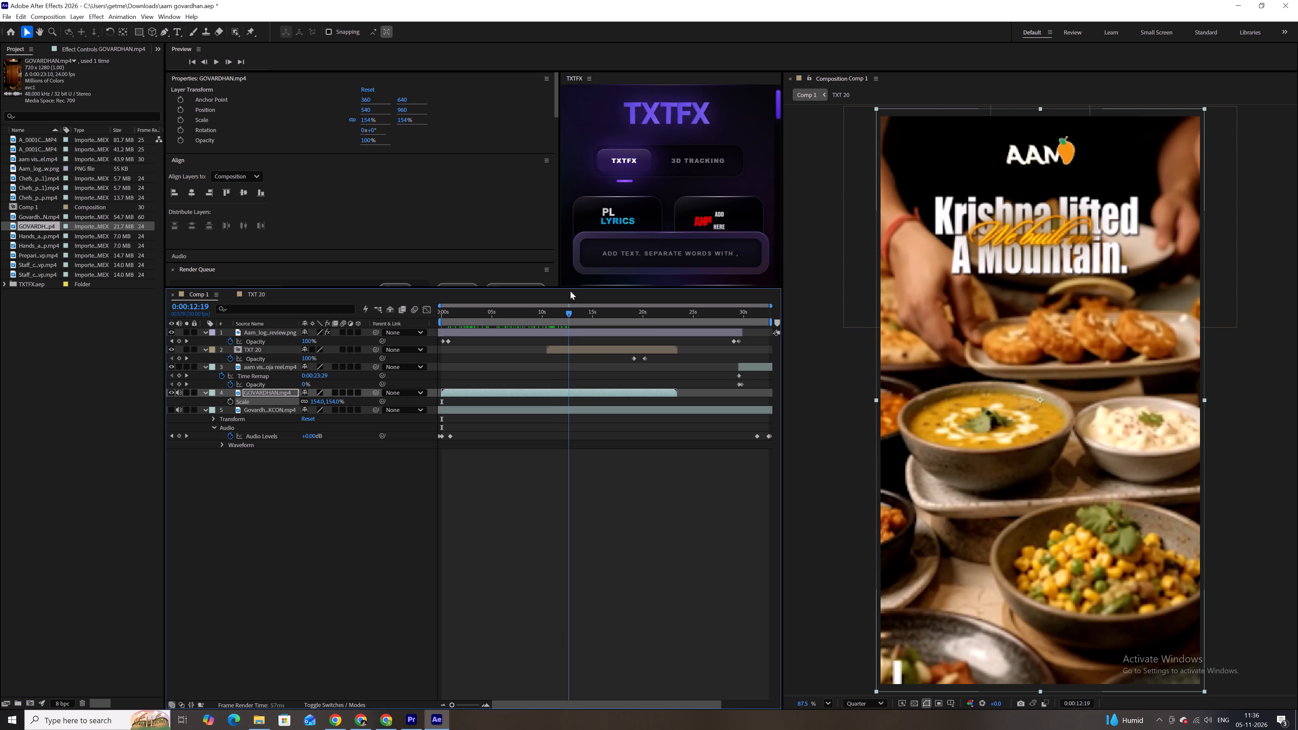
left_click_drag(570, 291, 612, 282)
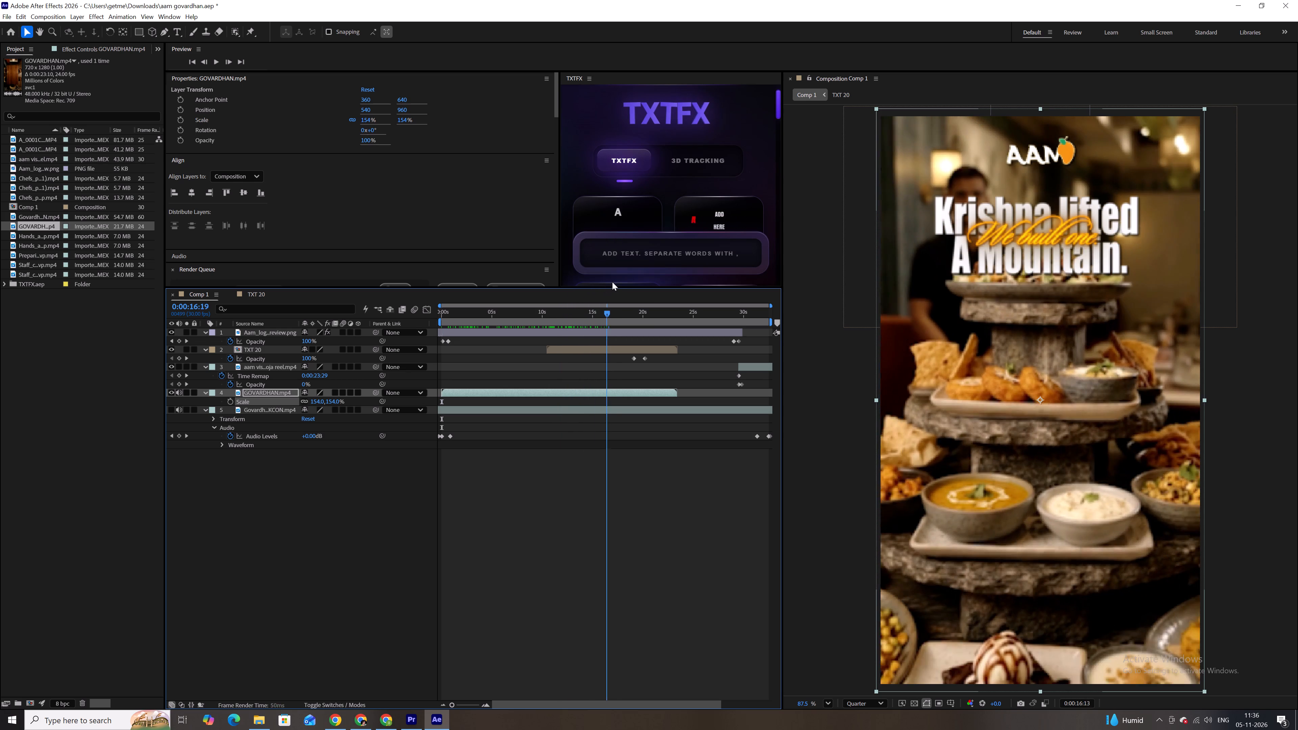
left_click_drag(612, 282, 648, 294)
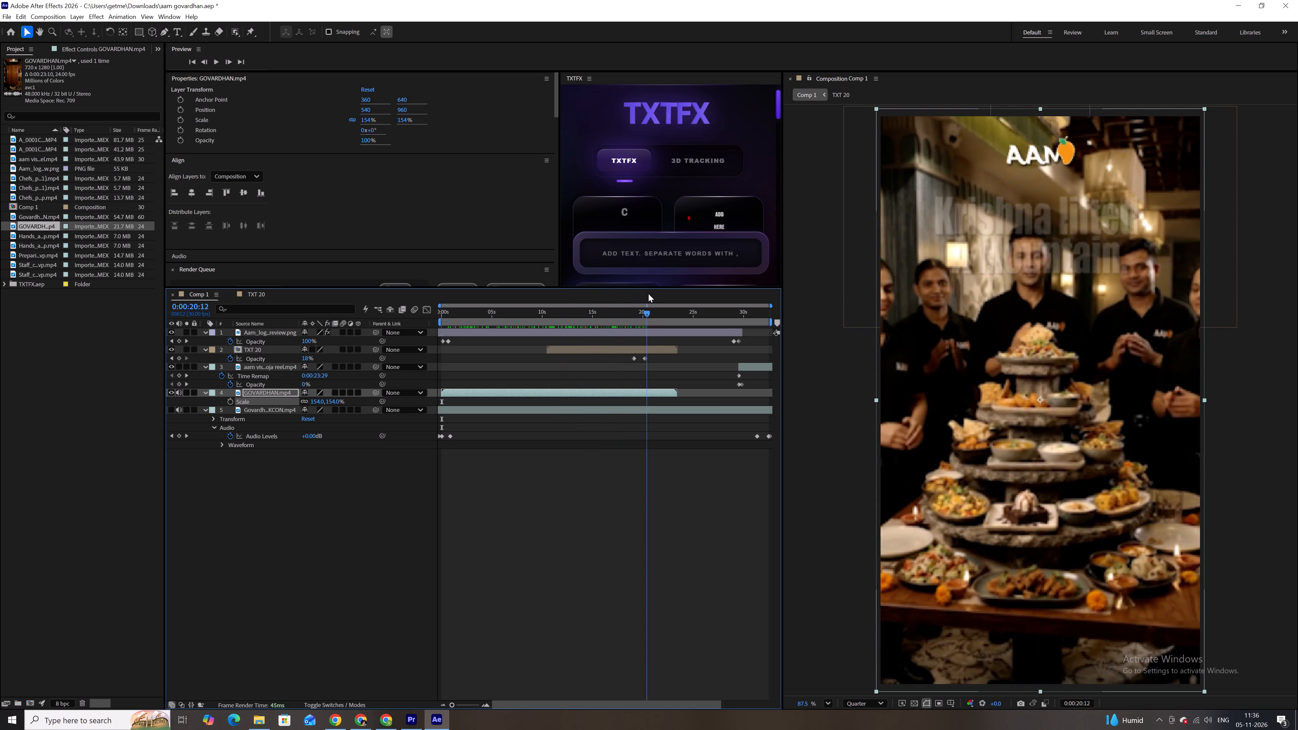
left_click_drag(648, 294, 665, 287)
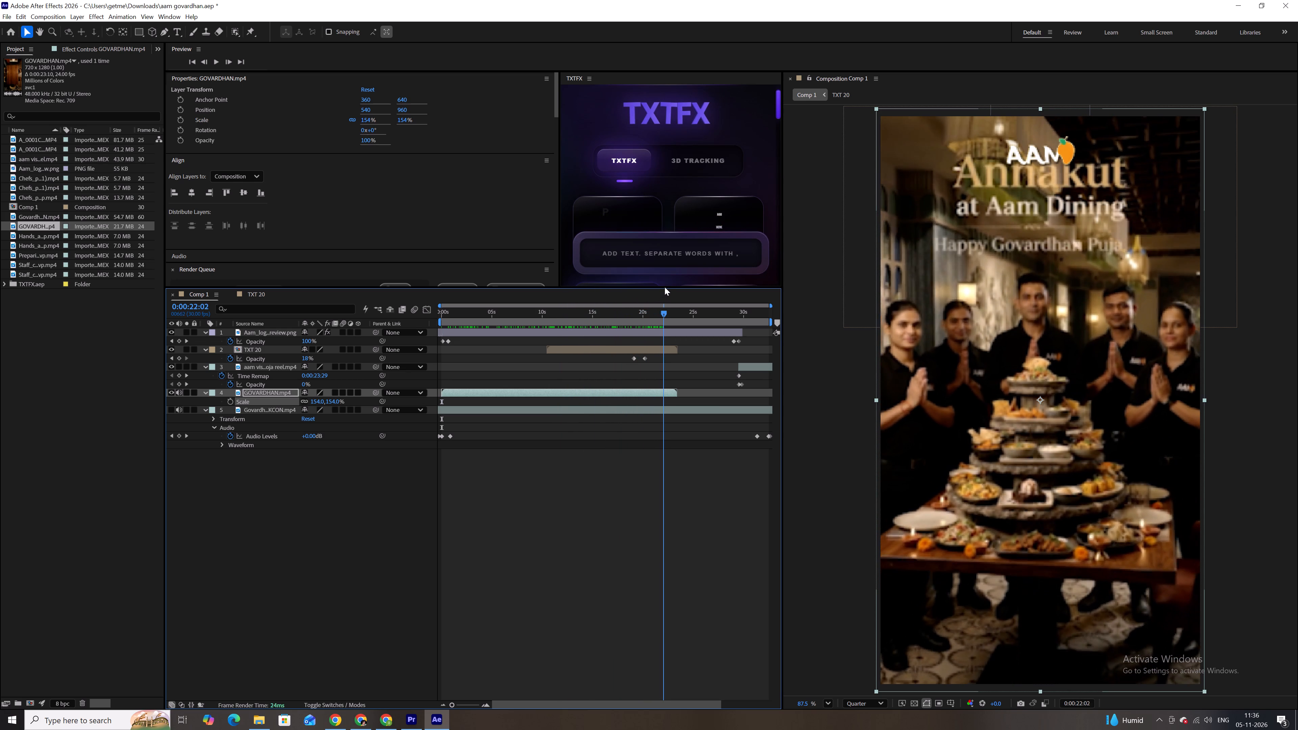
left_click_drag(665, 287, 665, 286)
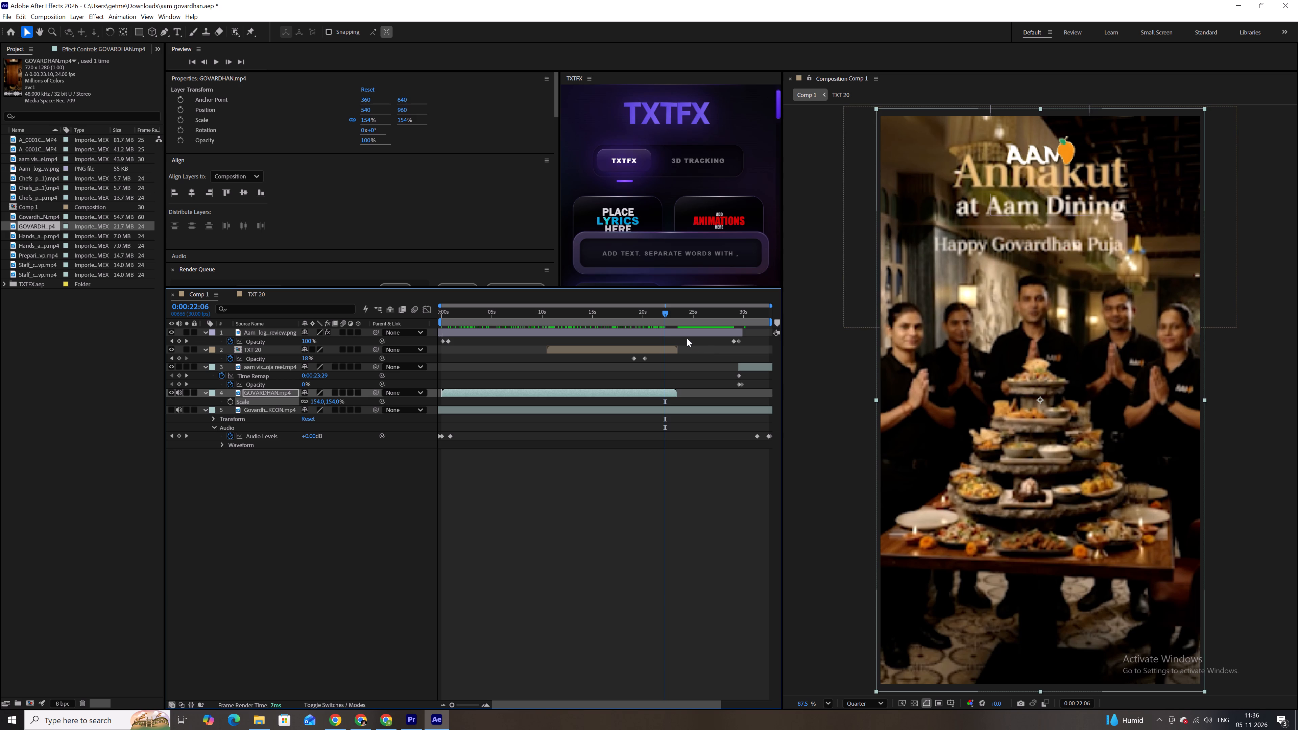
Move the logo layer's two fade-out opacity keyframes earlier to about 21 seconds, so the logo clears before the Annakut title, and check the timing.
left_click(680, 334)
left_click_drag(751, 338, 721, 346)
left_click_drag(734, 342, 712, 342)
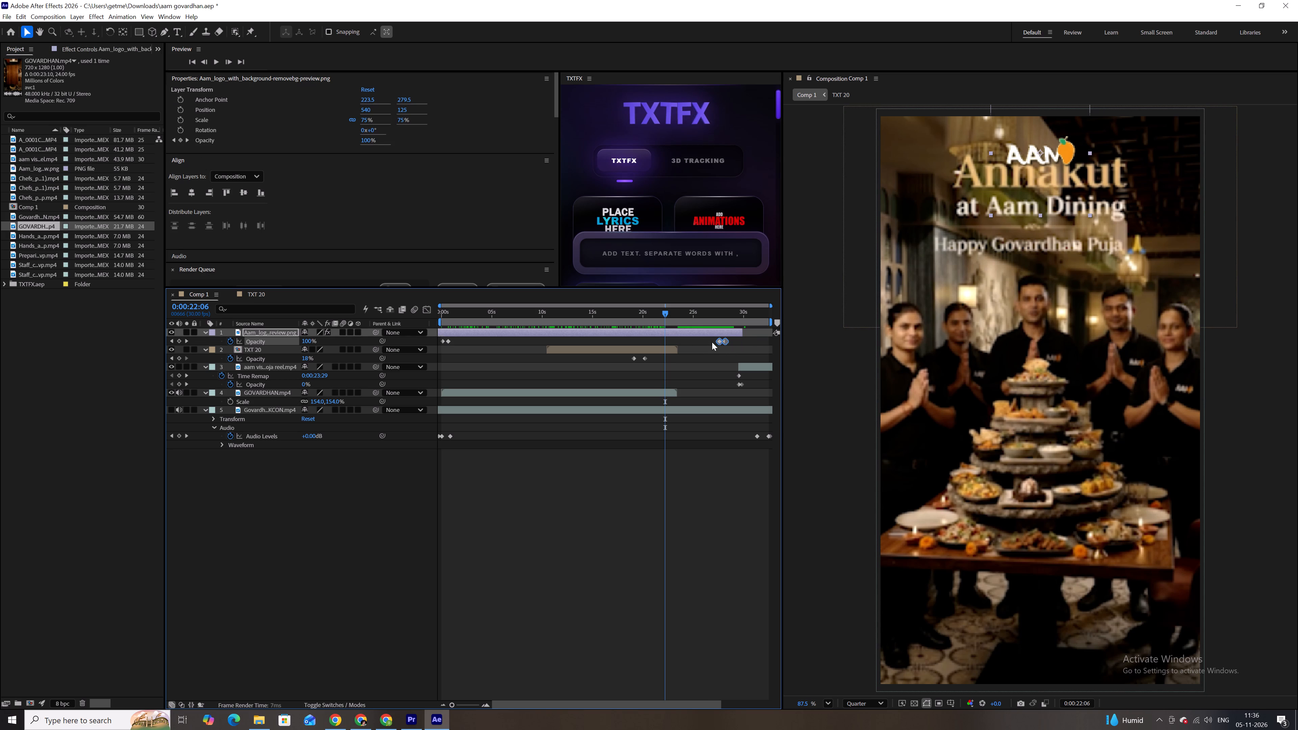
left_click_drag(712, 342, 657, 341)
left_click_drag(650, 313, 649, 313)
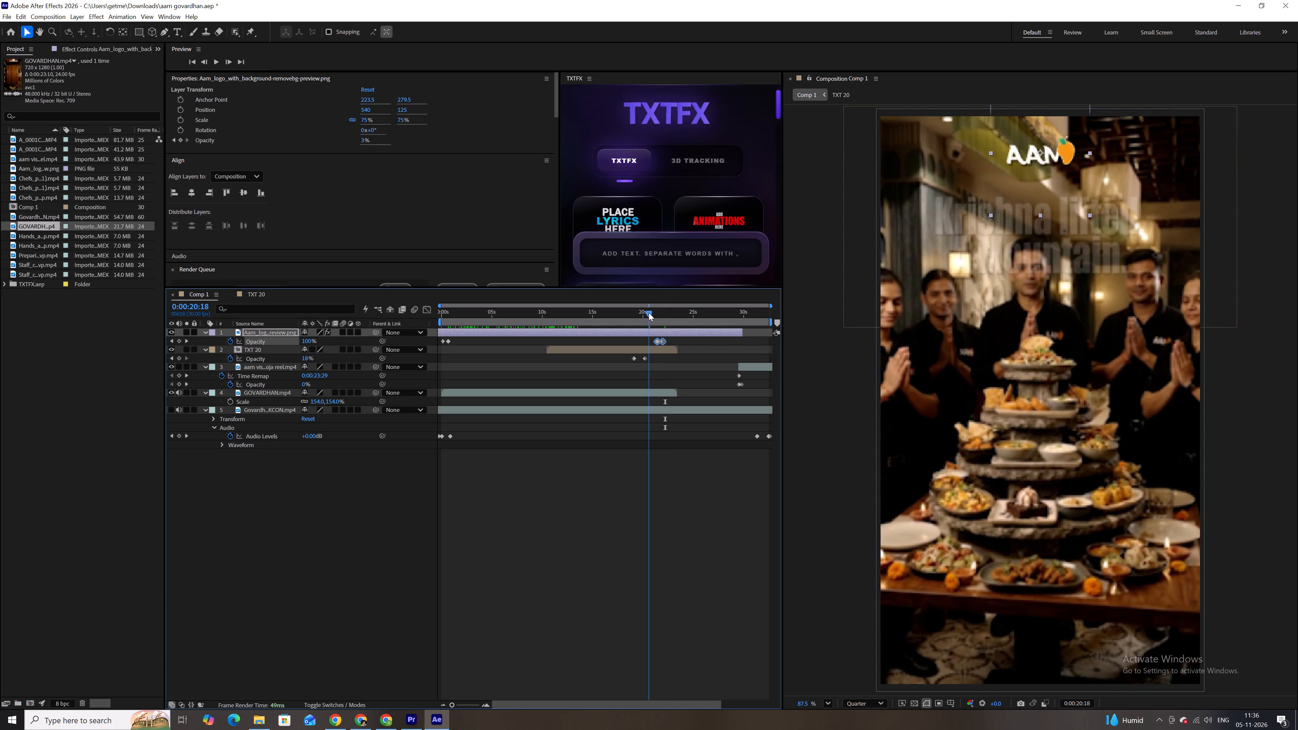
left_click_drag(649, 313, 667, 316)
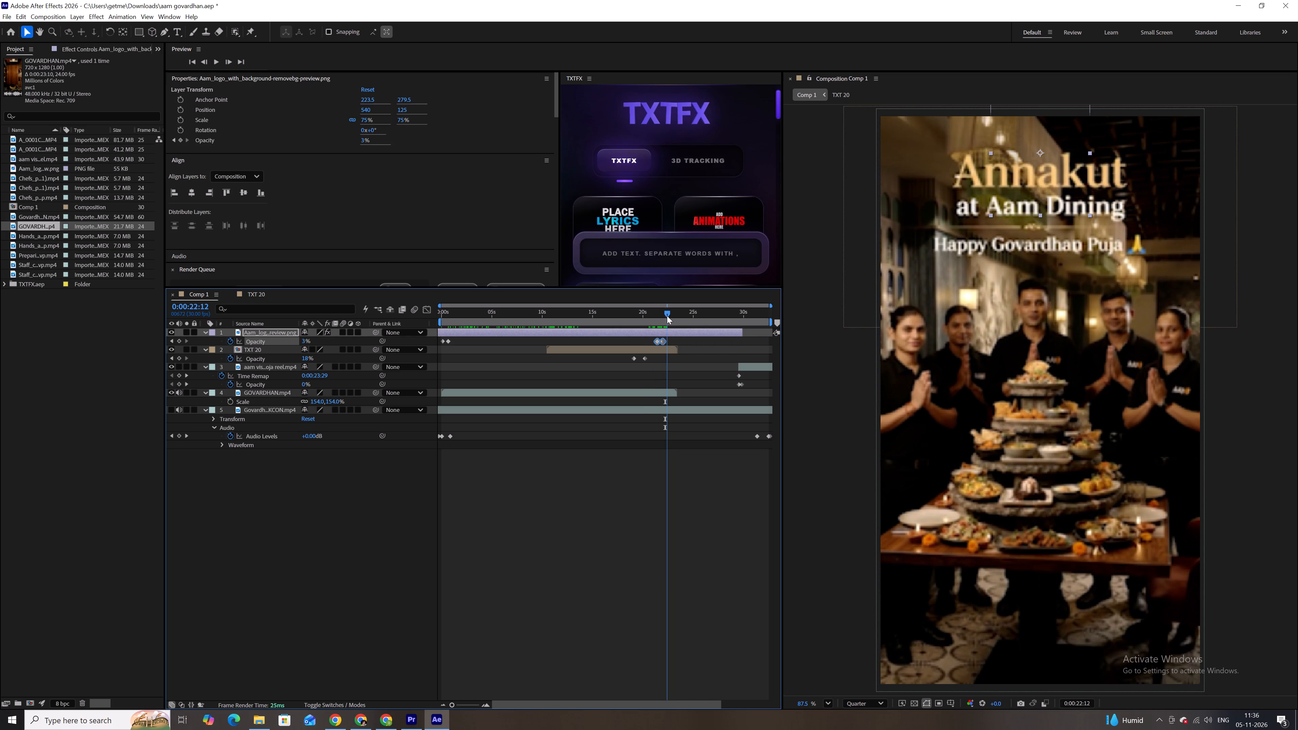
left_click_drag(667, 316, 658, 313)
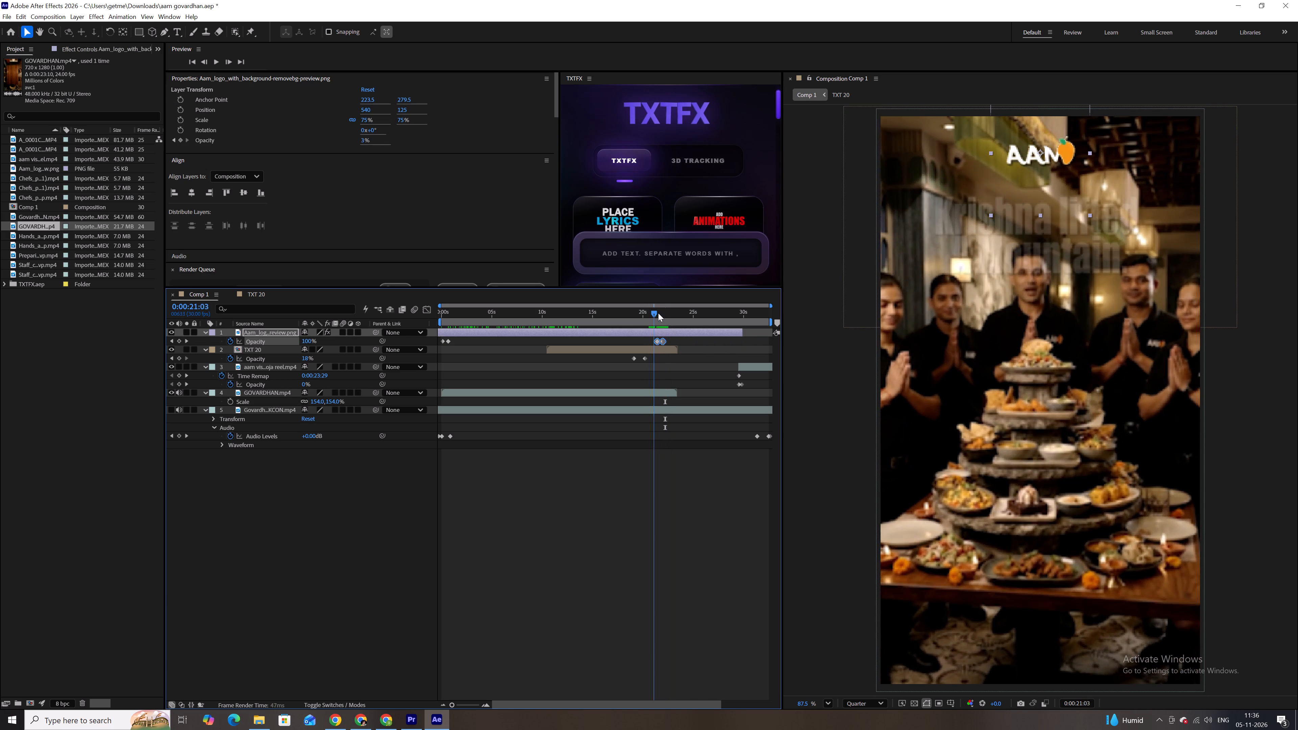
left_click_drag(658, 313, 662, 313)
left_click_drag(663, 340, 658, 339)
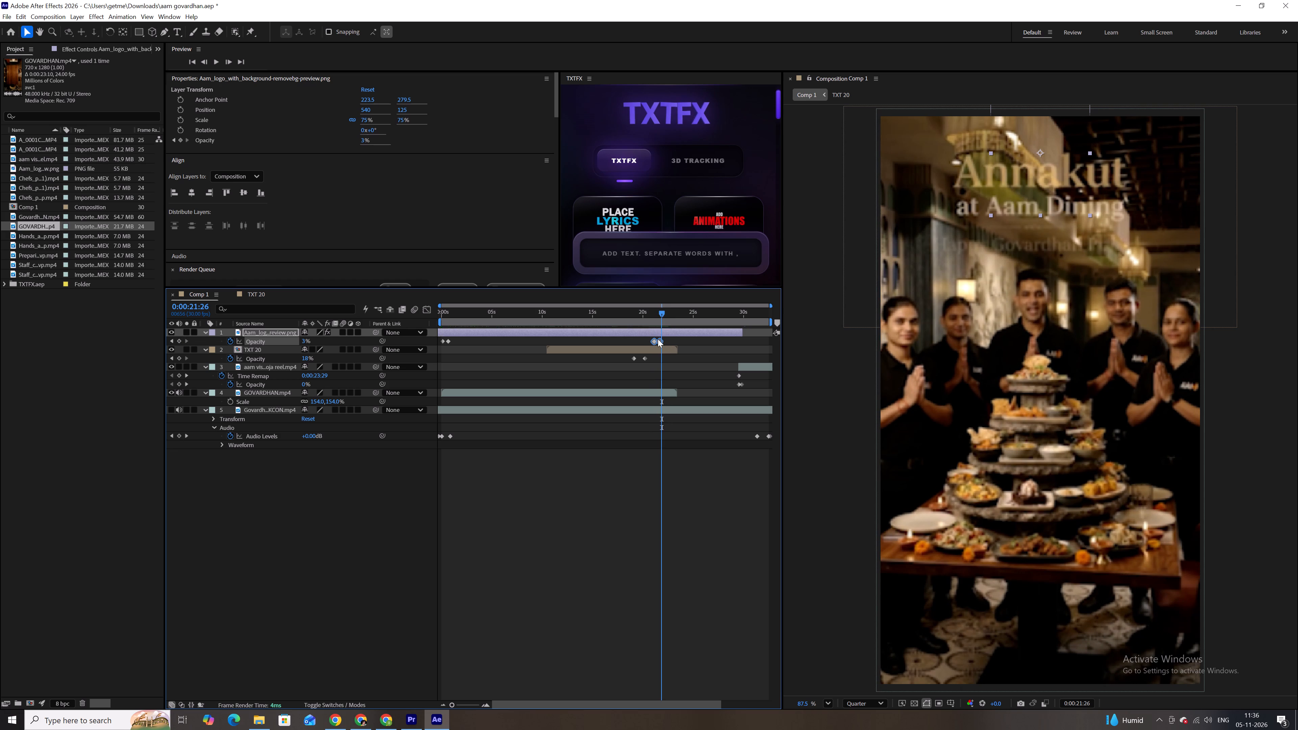
left_click_drag(658, 339, 654, 339)
left_click_drag(642, 317, 663, 320)
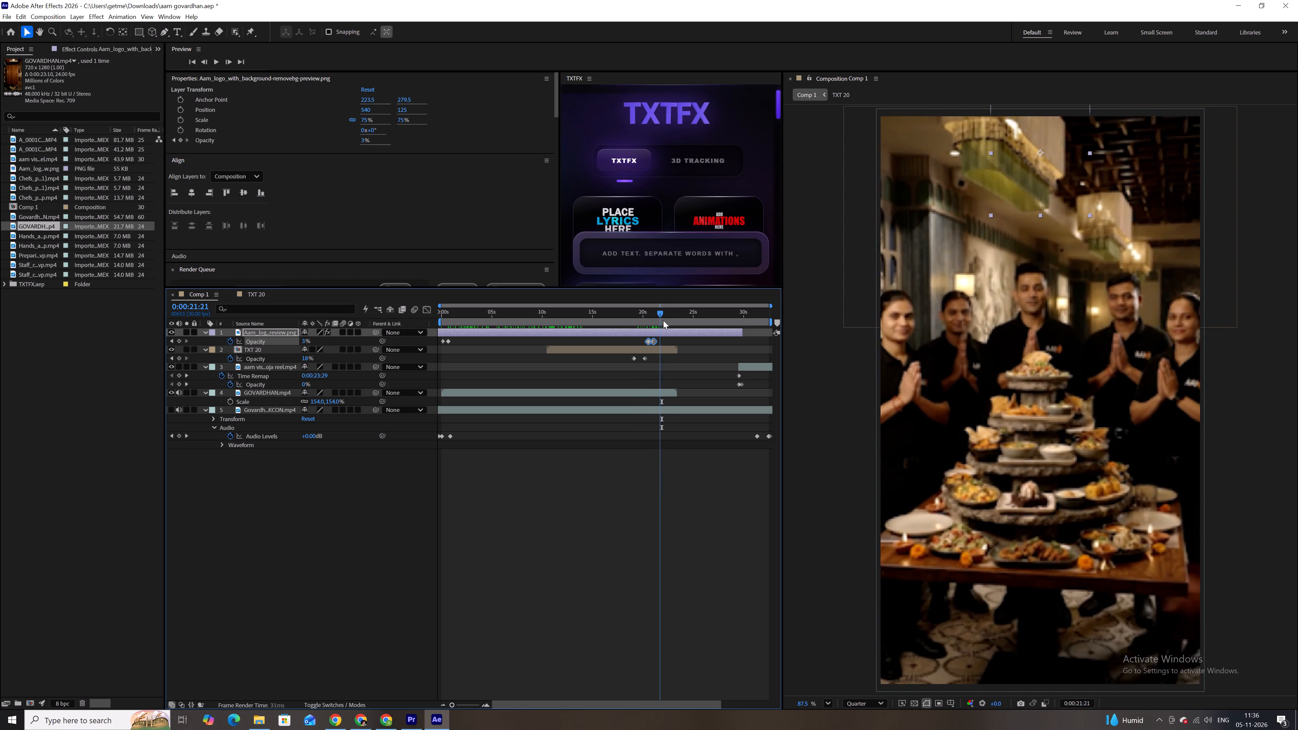
left_click_drag(663, 320, 669, 323)
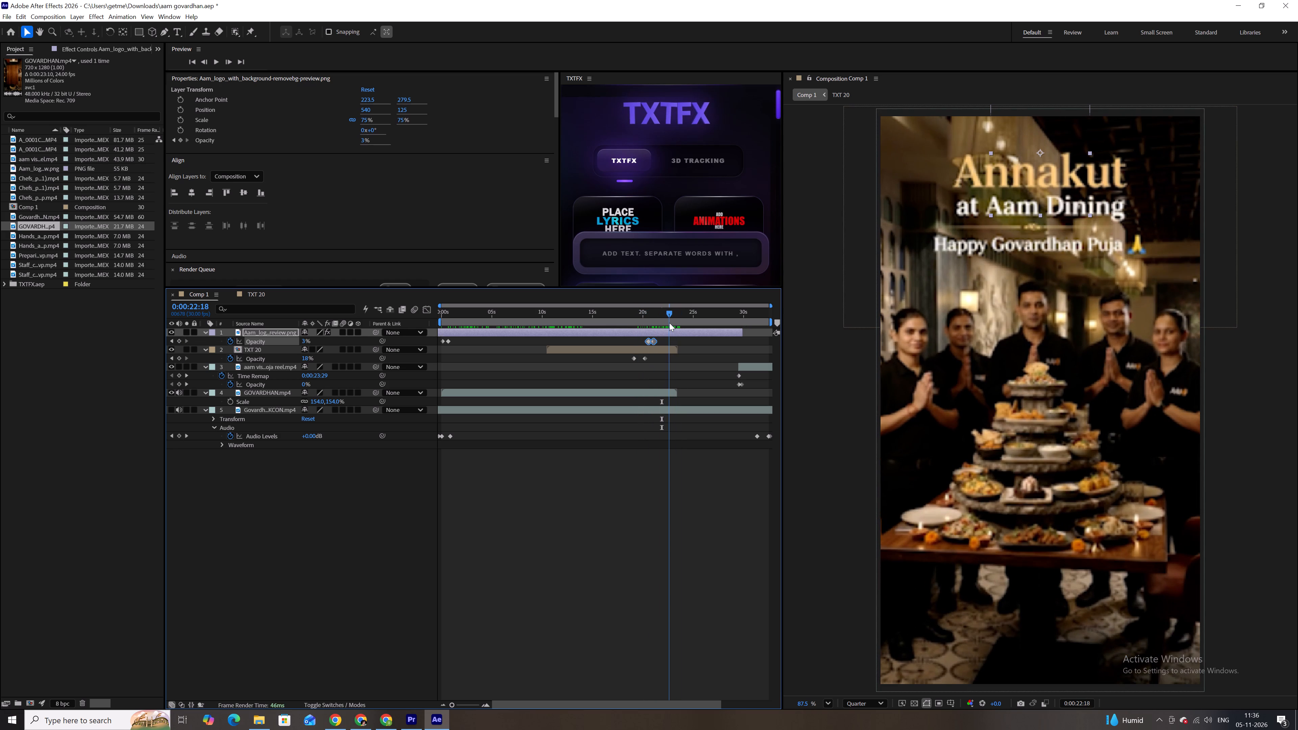
left_click_drag(669, 323, 682, 324)
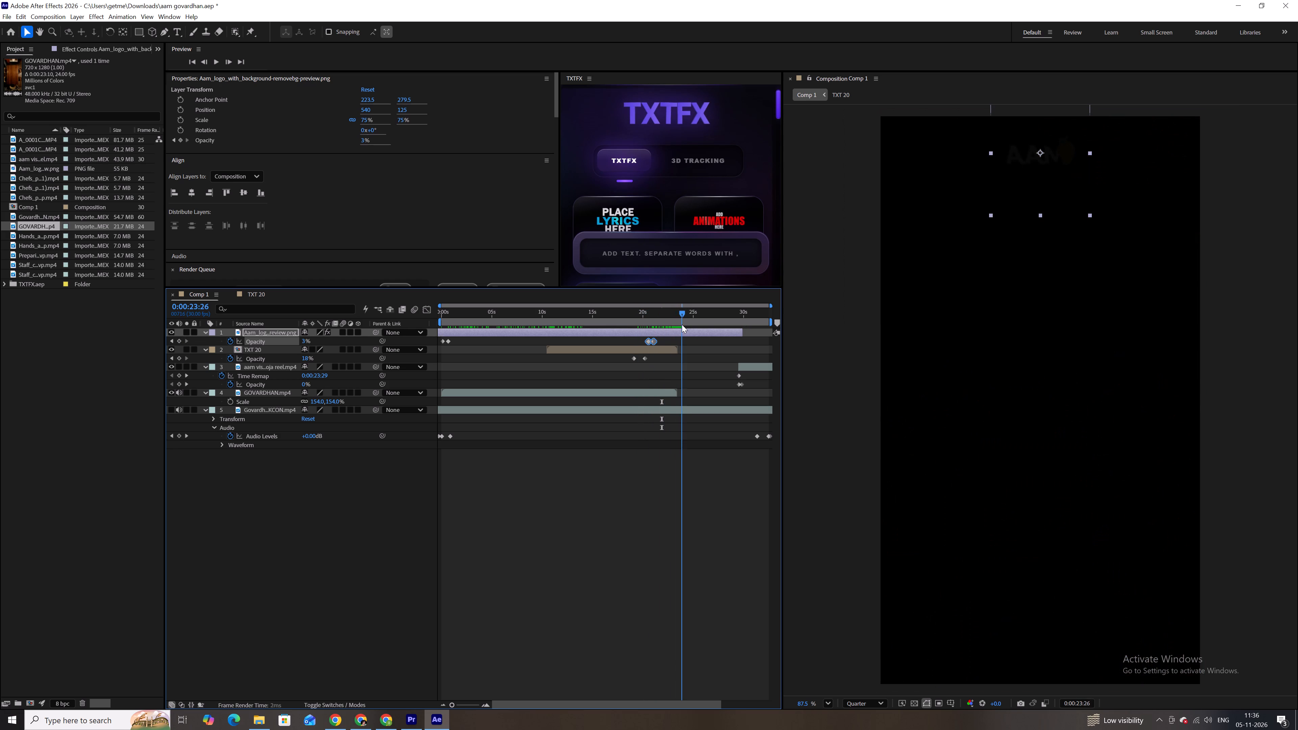
left_click_drag(682, 324, 673, 323)
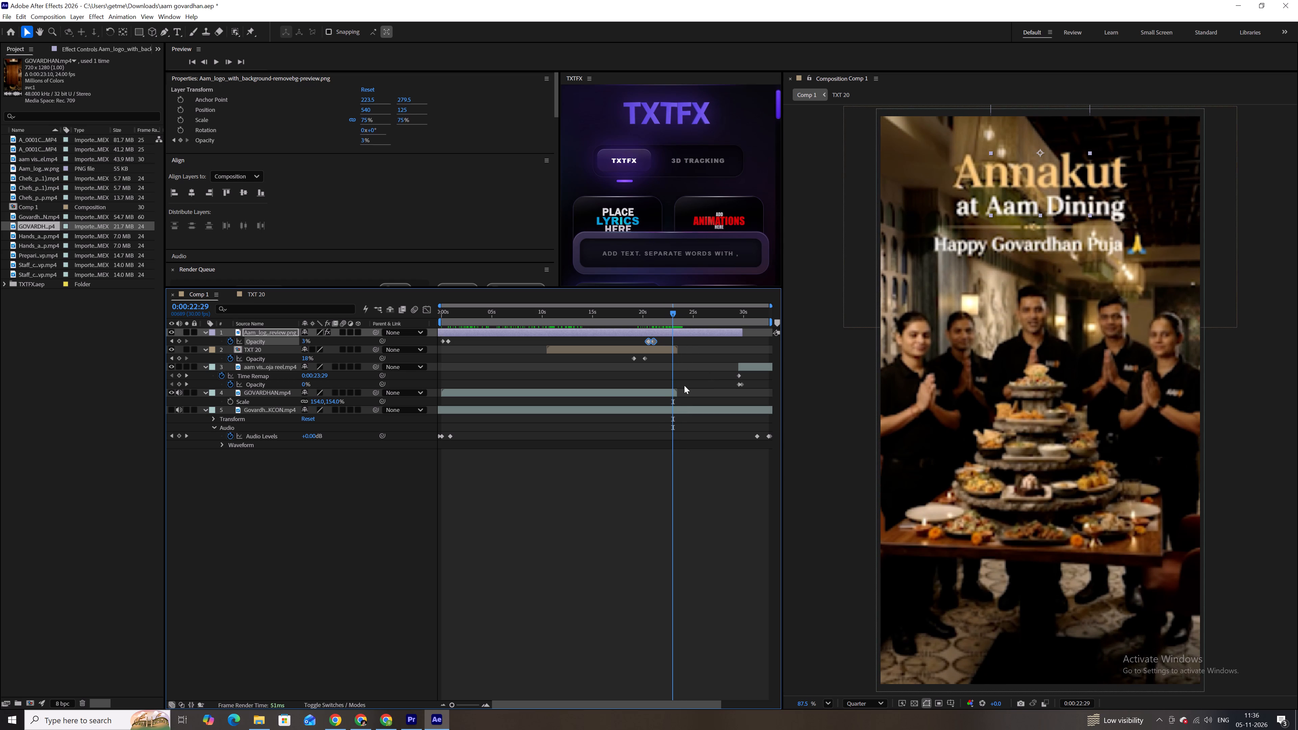
Fade out the GOVARDHAN layer with opacity keyframes of 100% at 0:00:22:21 and 14% at 0:00:23:11, and preview the fade.
left_click(668, 392)
left_click_drag(671, 313, 665, 312)
key("space")
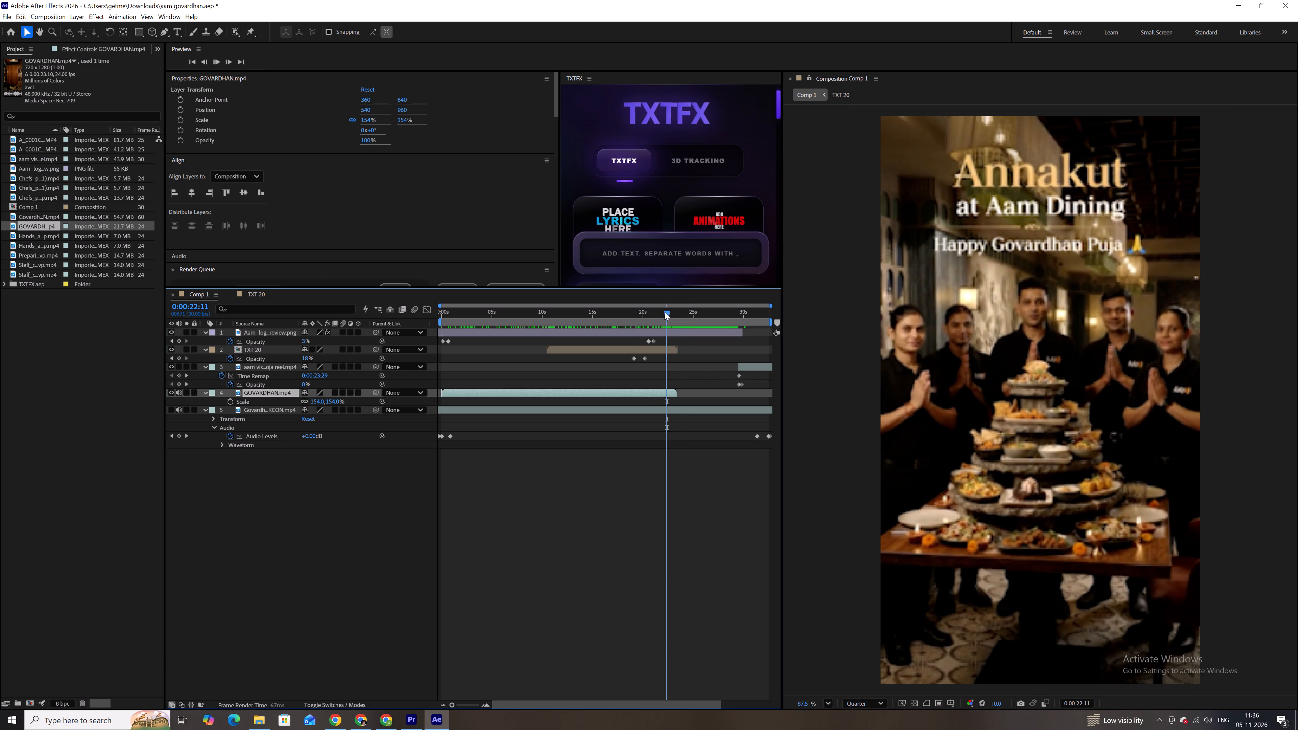
key("space")
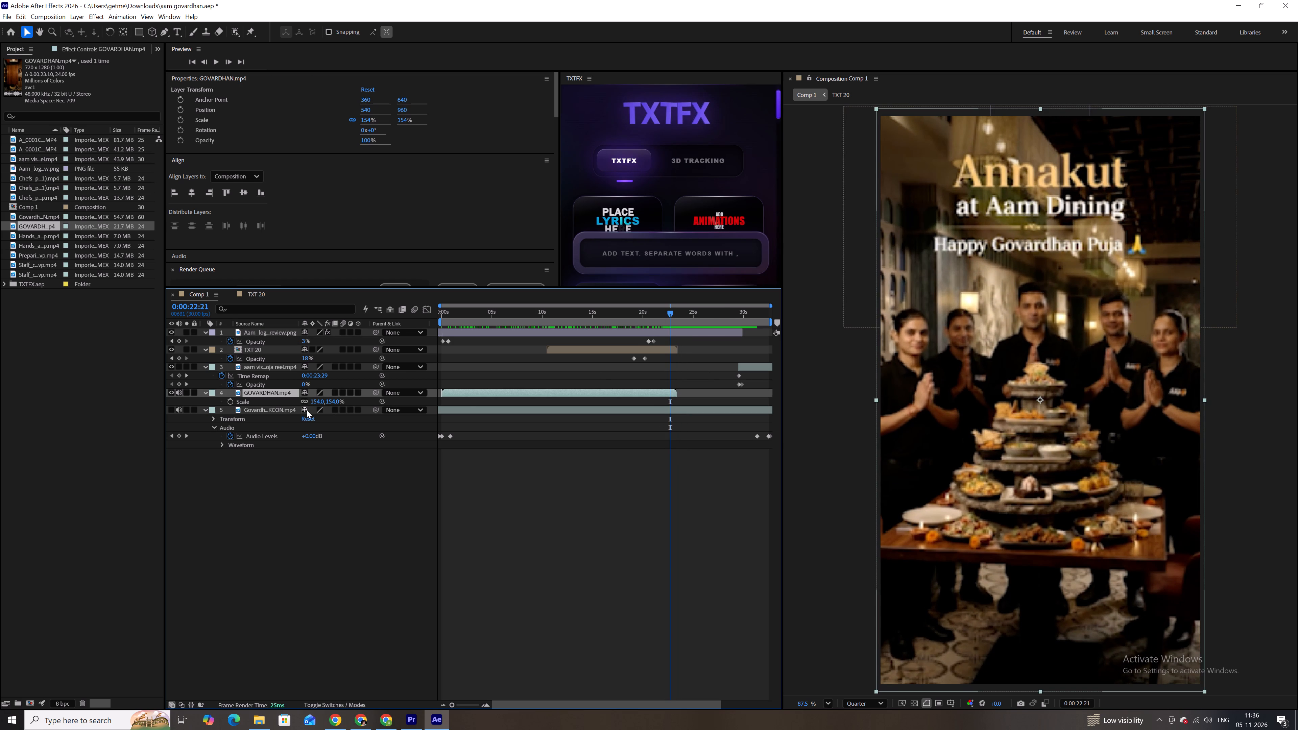
key("t")
left_click(228, 400)
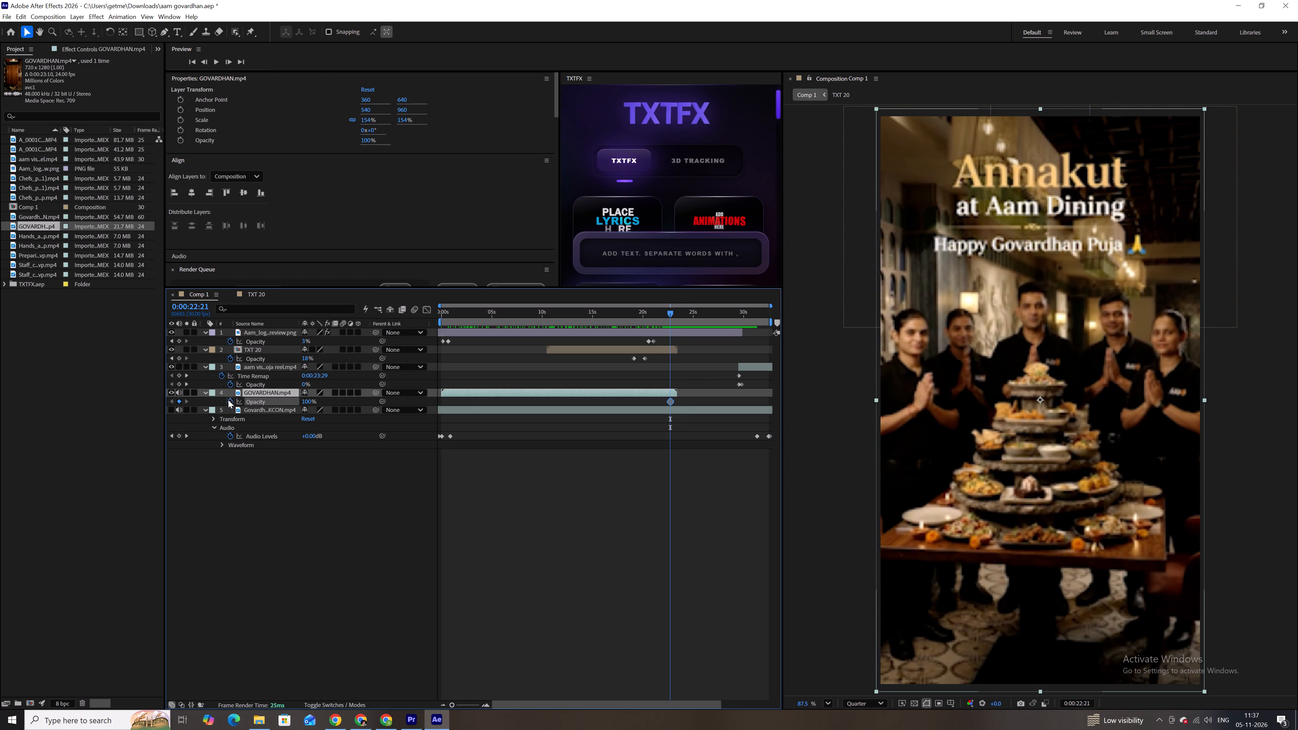
left_click_drag(669, 314, 676, 313)
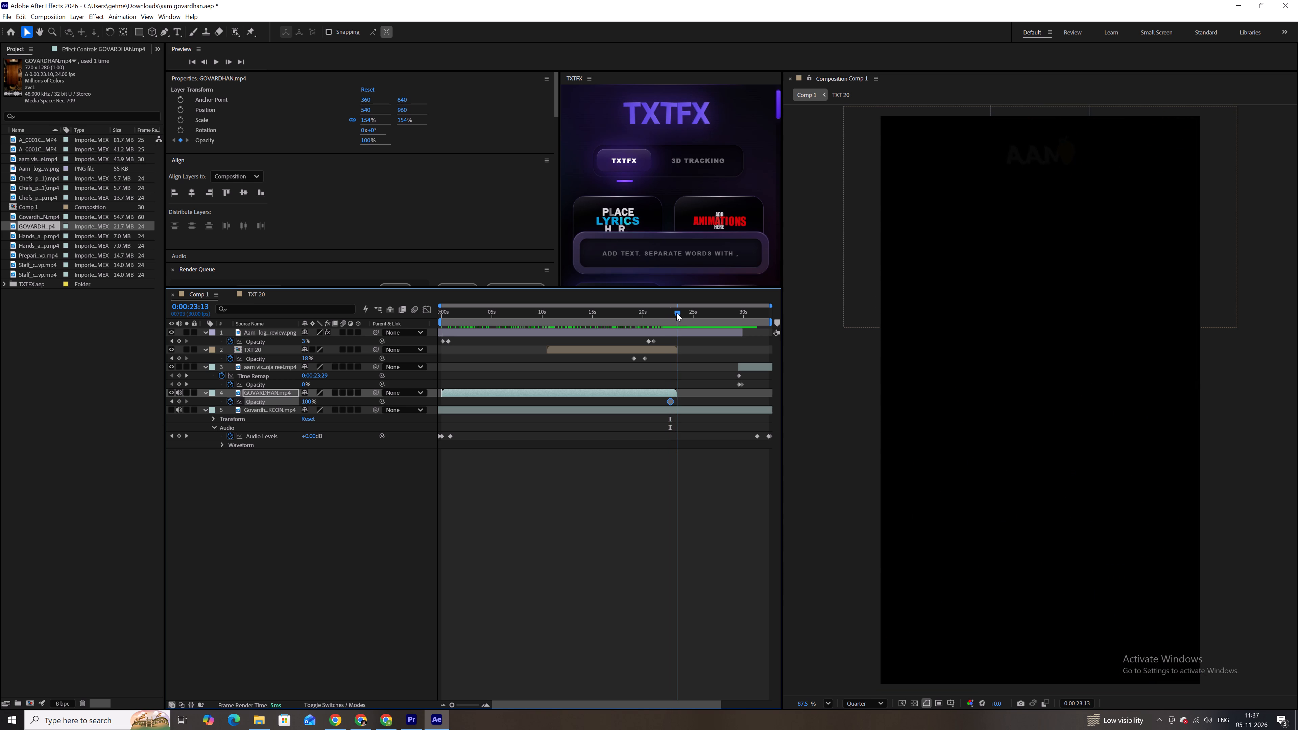
left_click_drag(676, 313, 676, 312)
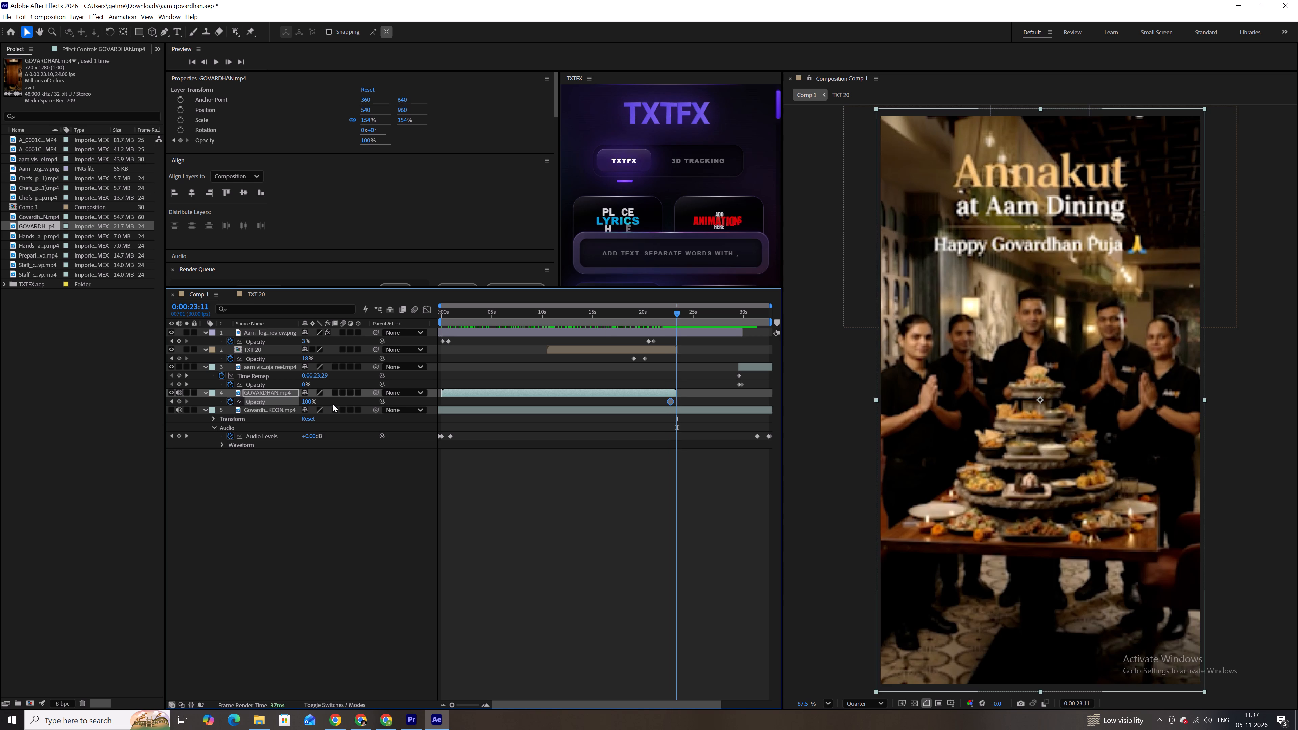
left_click_drag(307, 400, 175, 398)
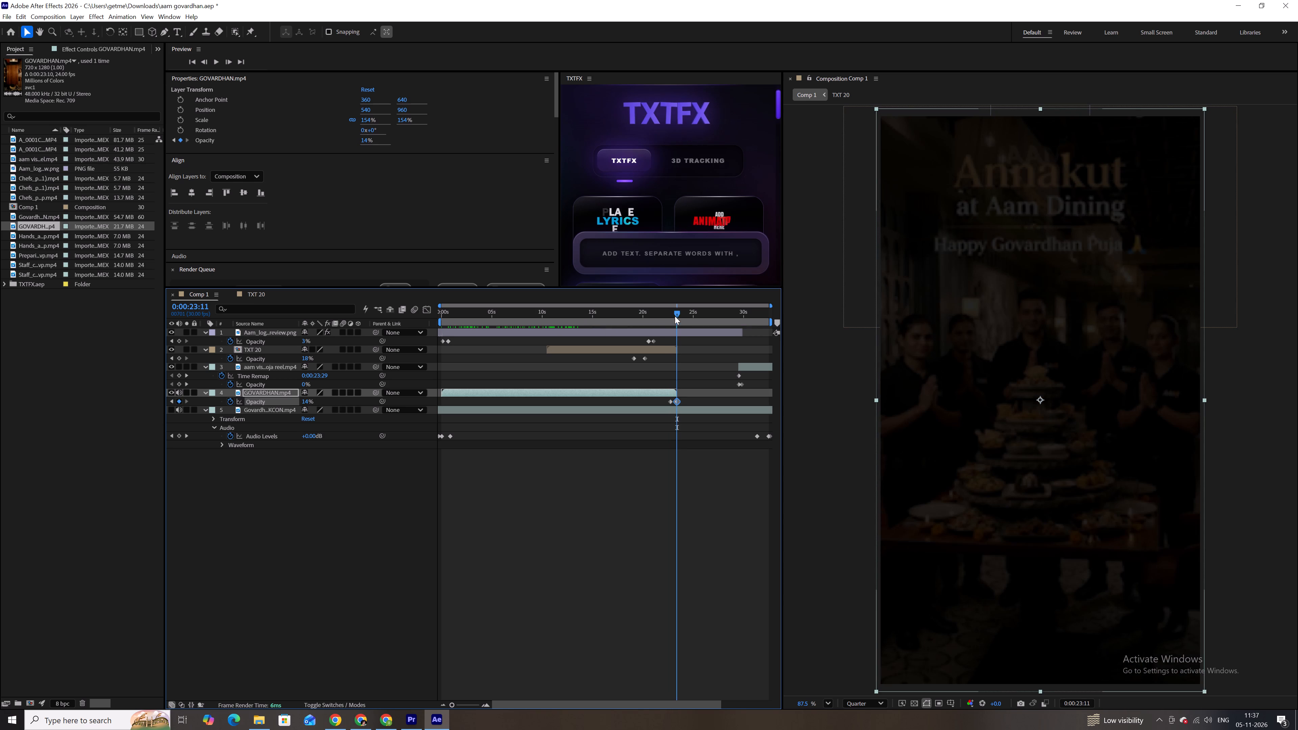
left_click_drag(671, 313, 667, 312)
key("space")
key("space")
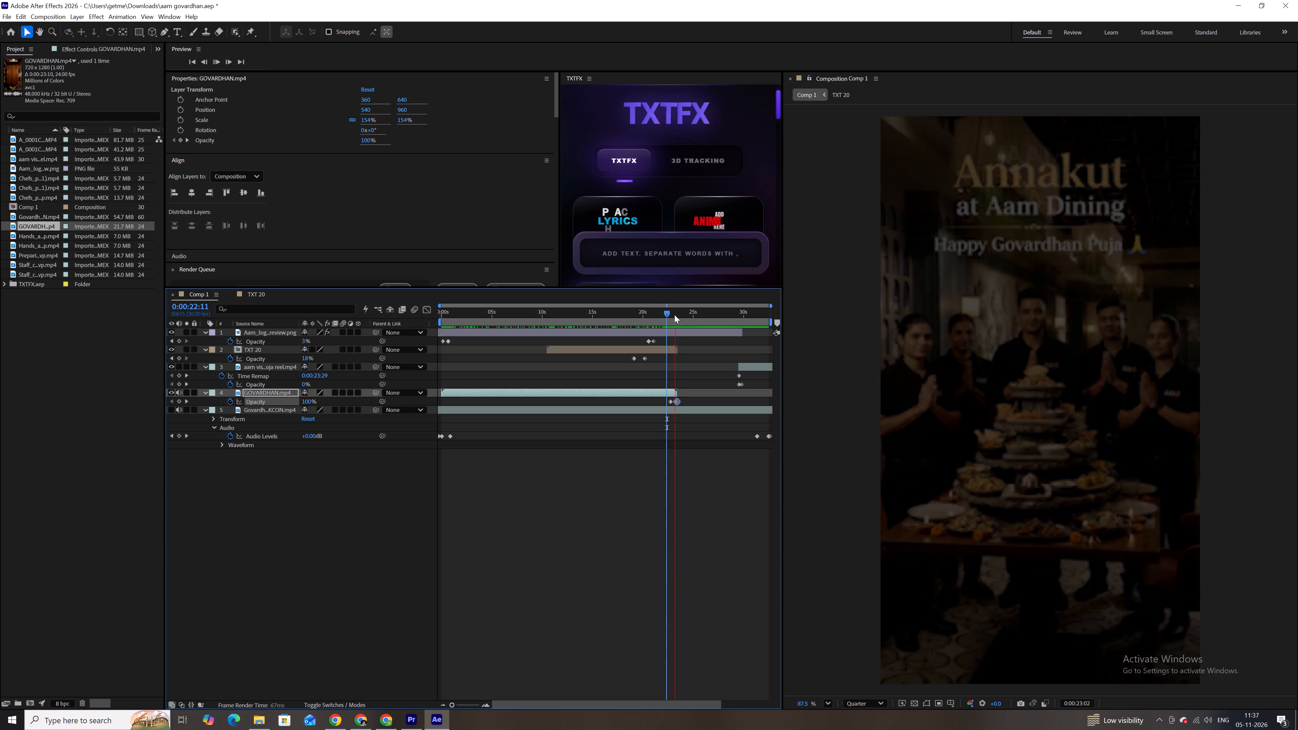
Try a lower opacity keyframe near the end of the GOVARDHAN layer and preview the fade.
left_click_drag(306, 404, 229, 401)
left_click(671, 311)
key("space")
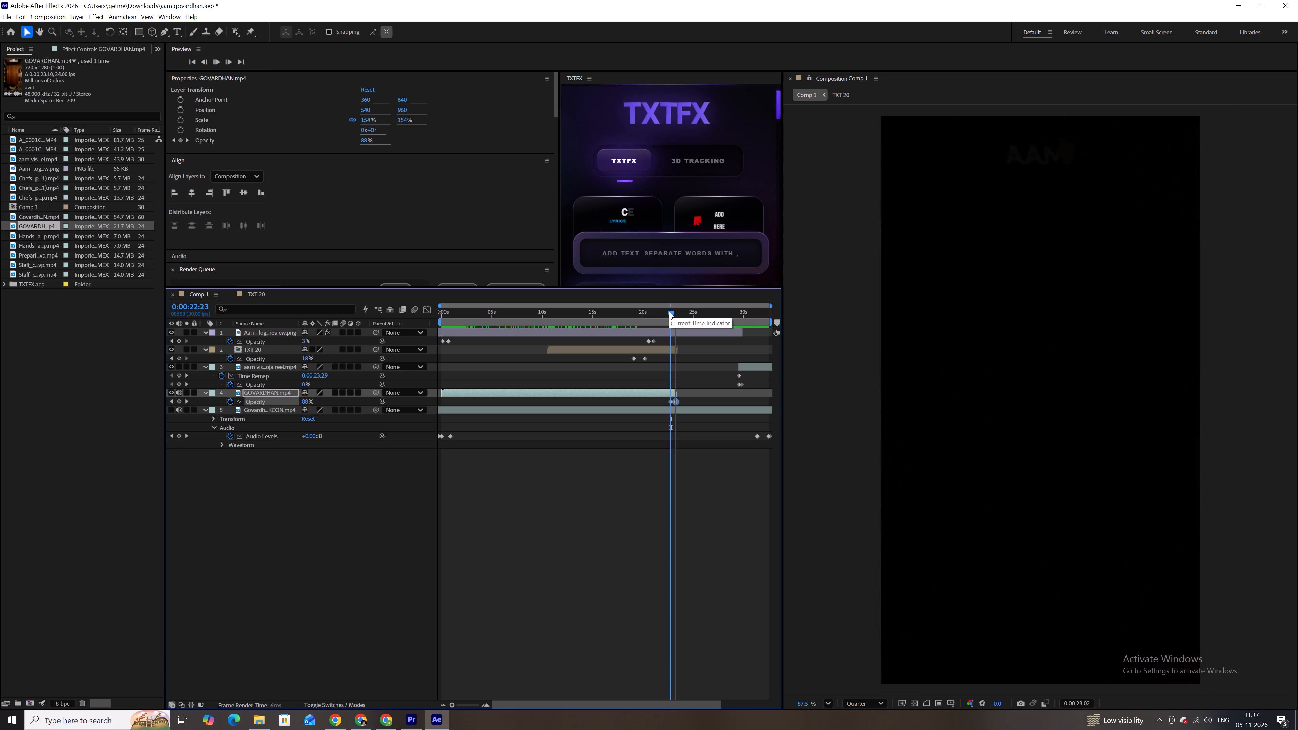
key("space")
Replace the GOVARDHAN layer's two end-of-fade opacity keyframes with one of 2% at 0:00:23:12, and preview the fade.
scroll(684, 403, "up", 5, "alt")
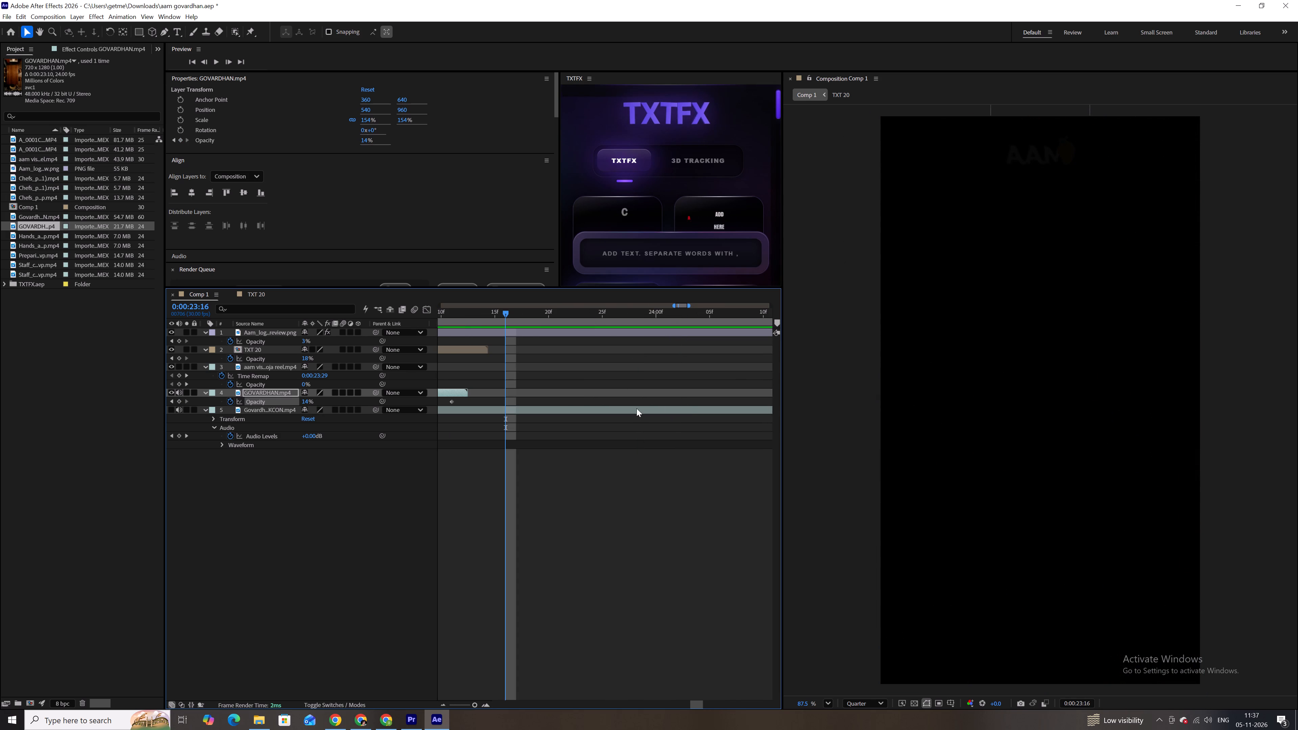
left_click_drag(481, 310, 467, 310)
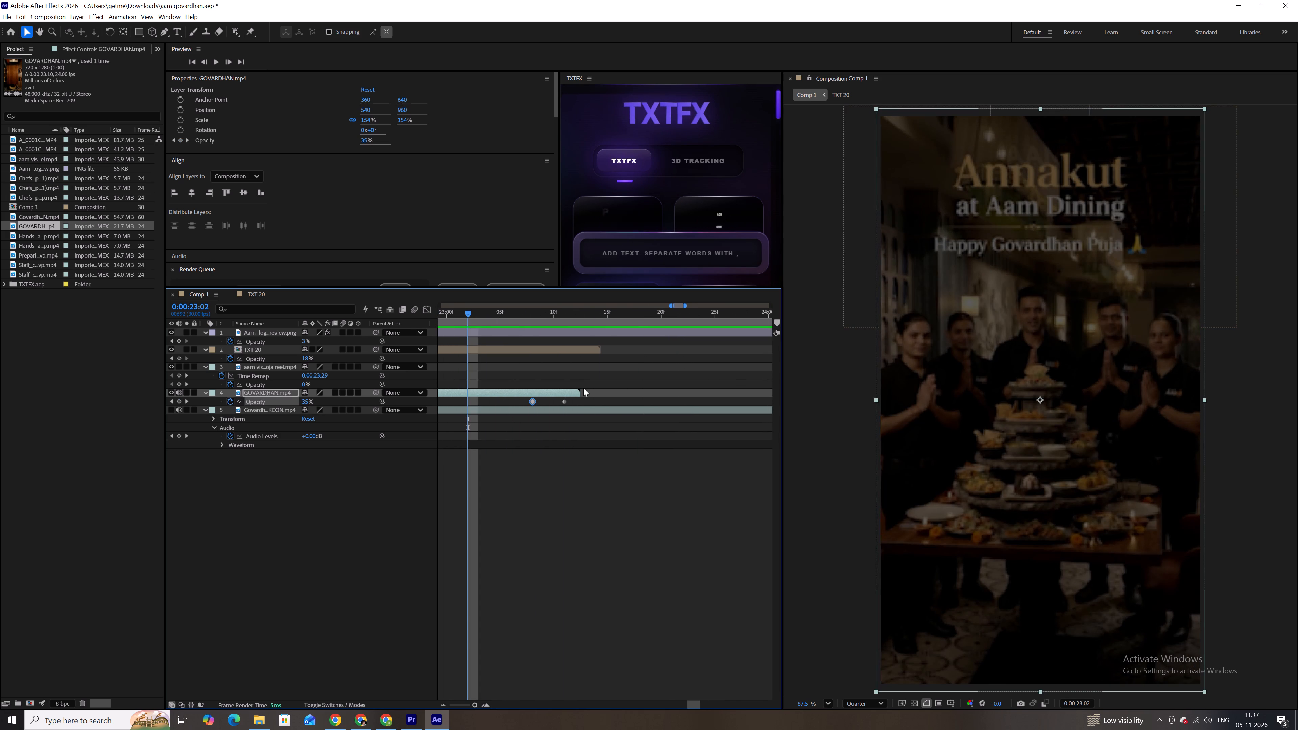
left_click_drag(582, 404, 522, 397)
key("BackSpace")
left_click_drag(535, 321, 536, 320)
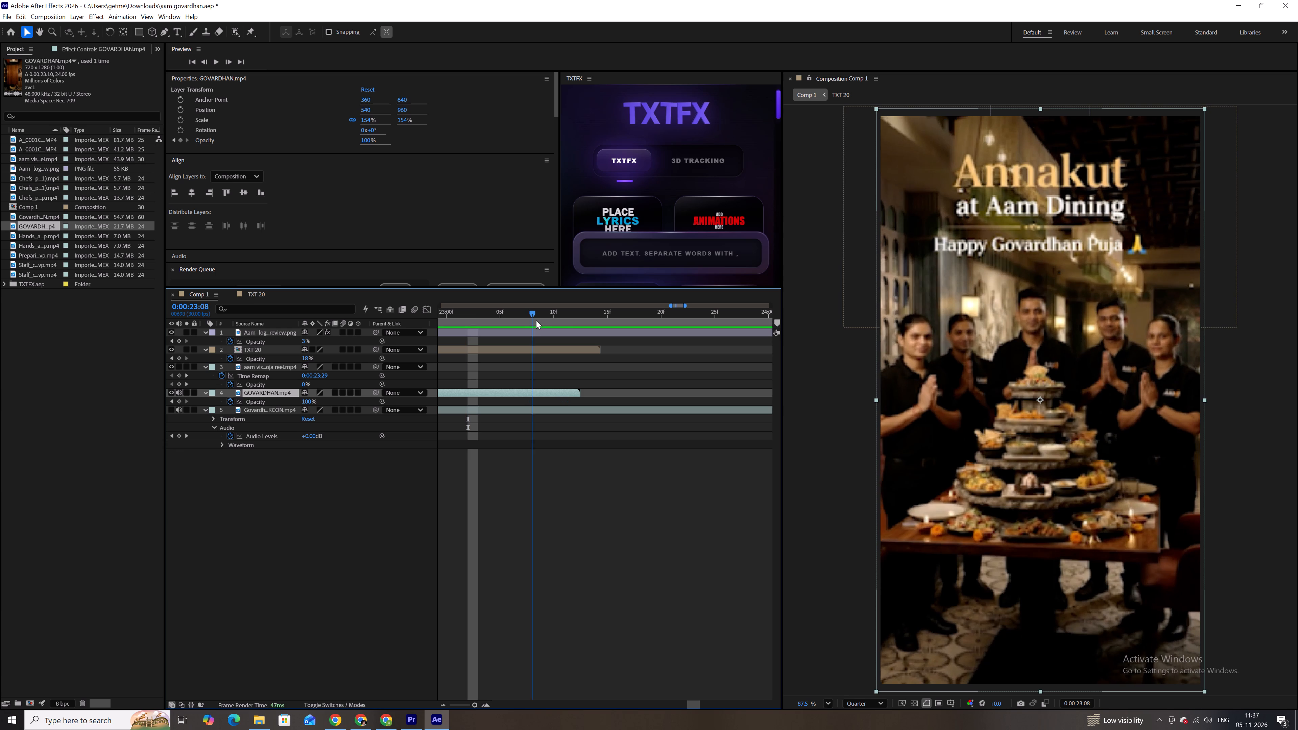
left_click_drag(536, 320, 579, 327)
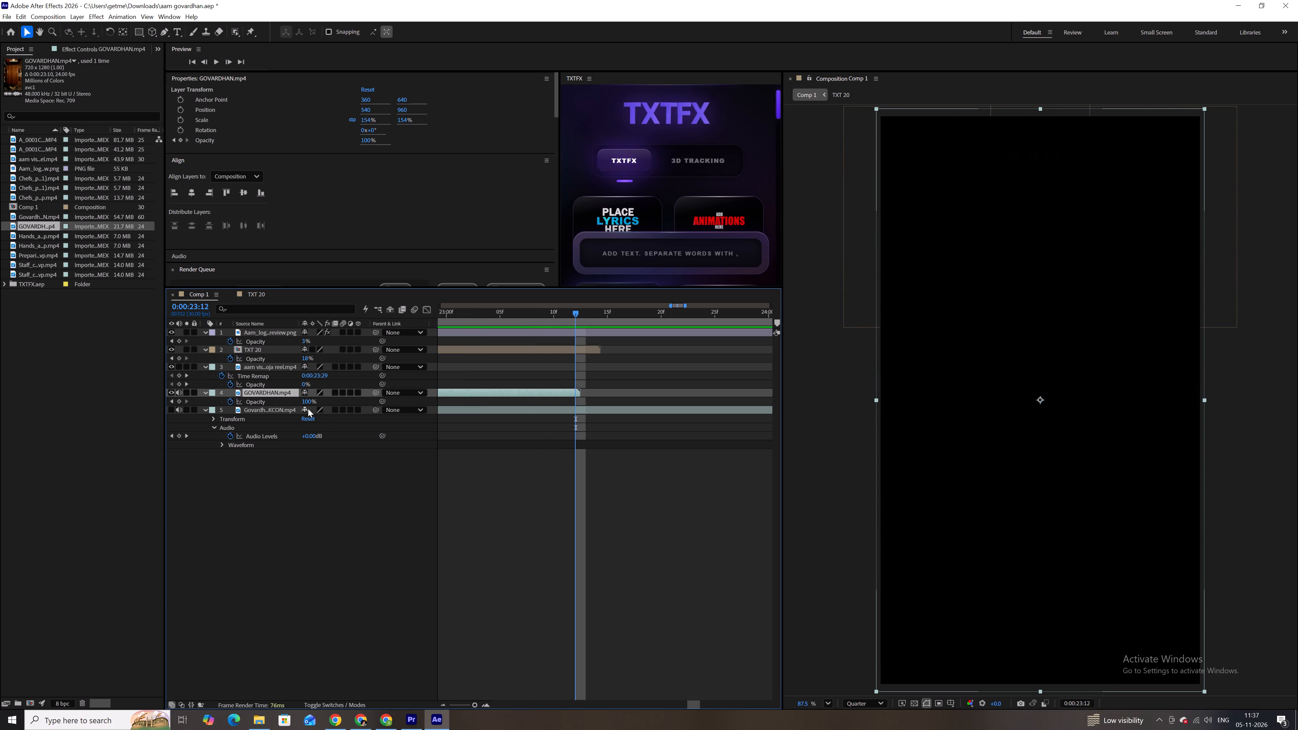
left_click_drag(303, 403, 127, 402)
scroll(525, 380, "down", 7, "alt")
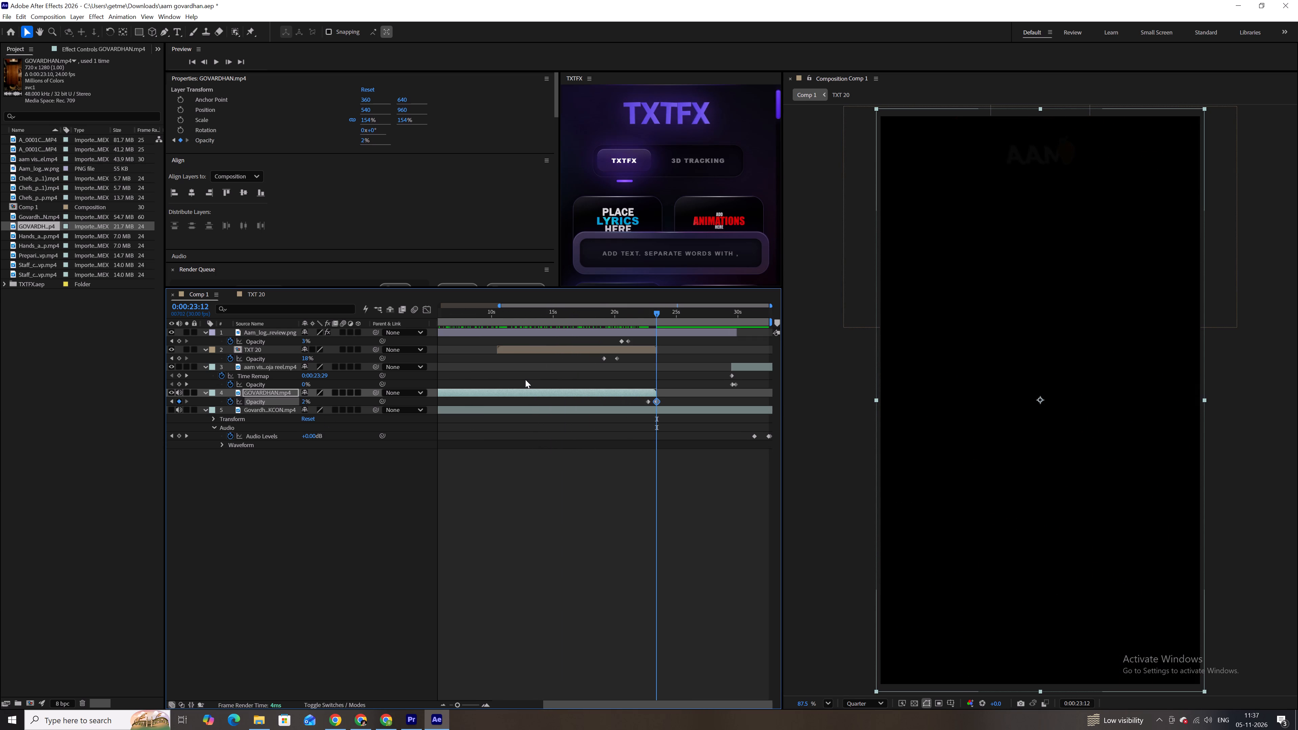
left_click(638, 313)
key("space")
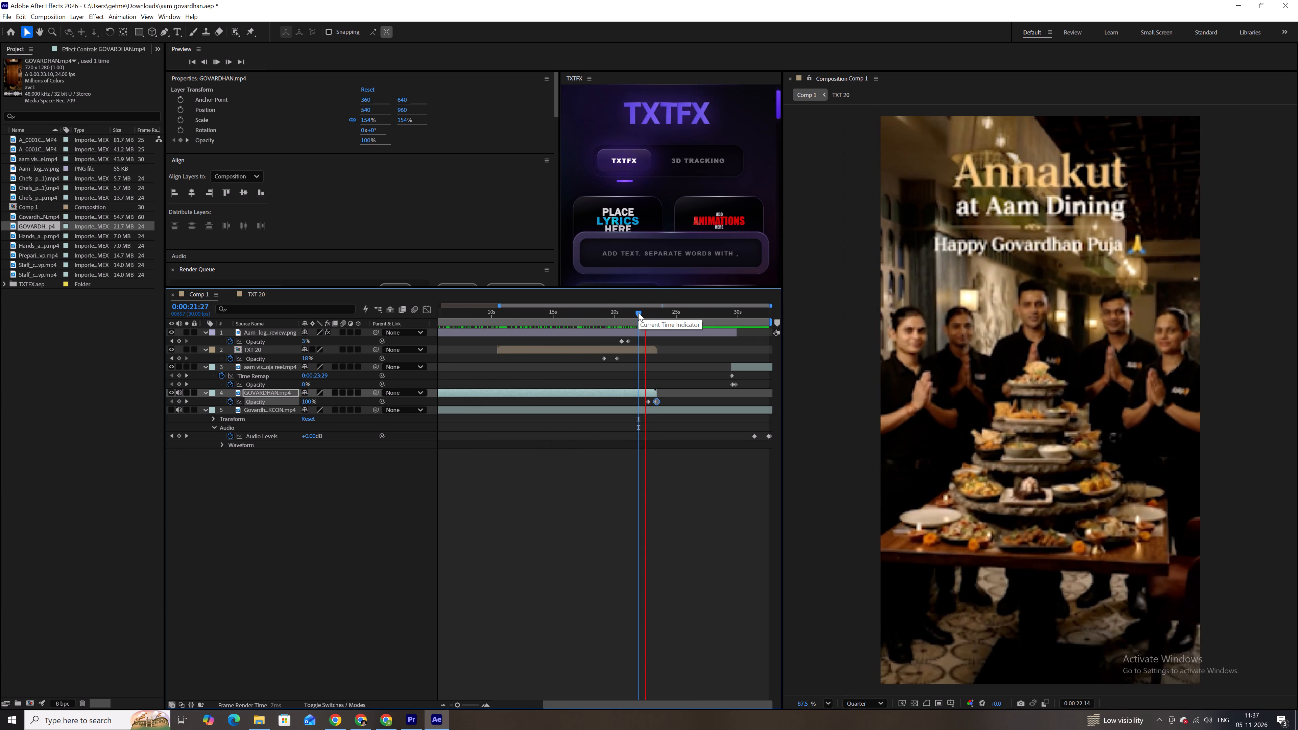
key("space")
Move the aam vishkarma pooja reel end layer earlier to start at about 0:00:23, overlapping the footage fade, and preview the transition.
left_click_drag(747, 366, 674, 366)
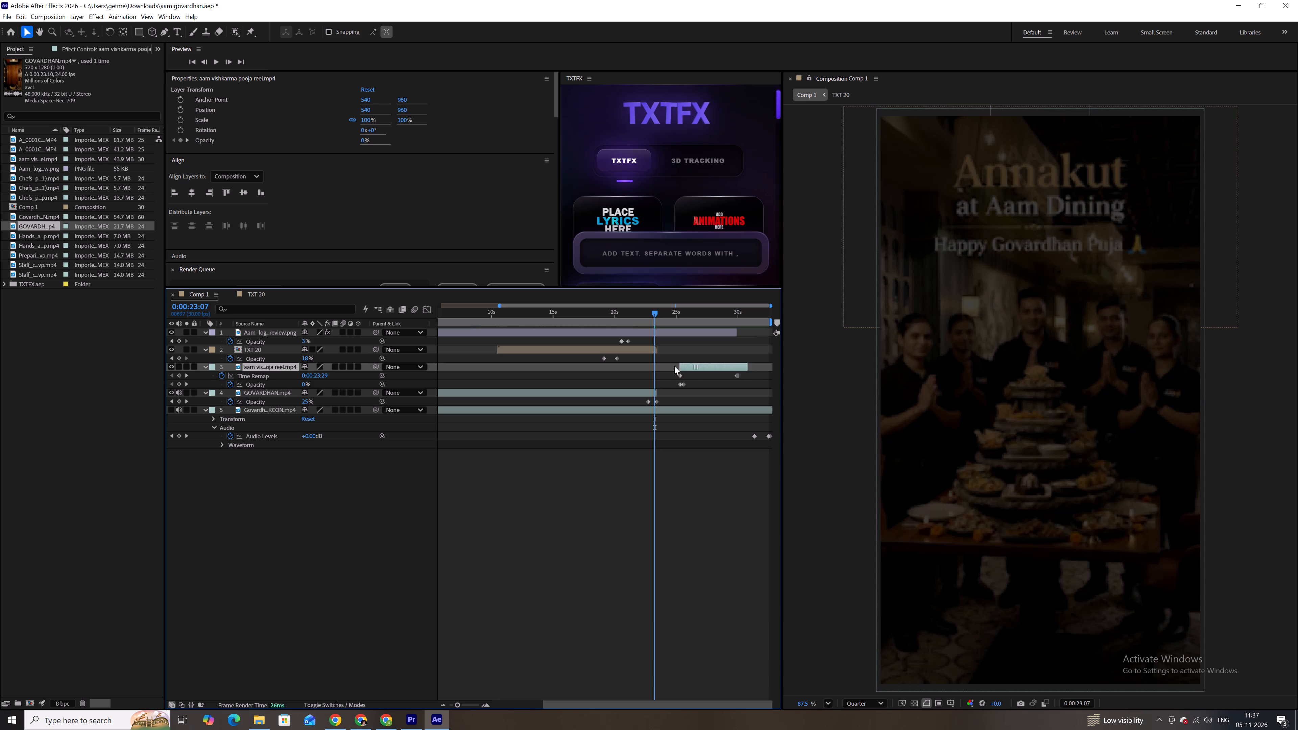
left_click_drag(674, 366, 668, 366)
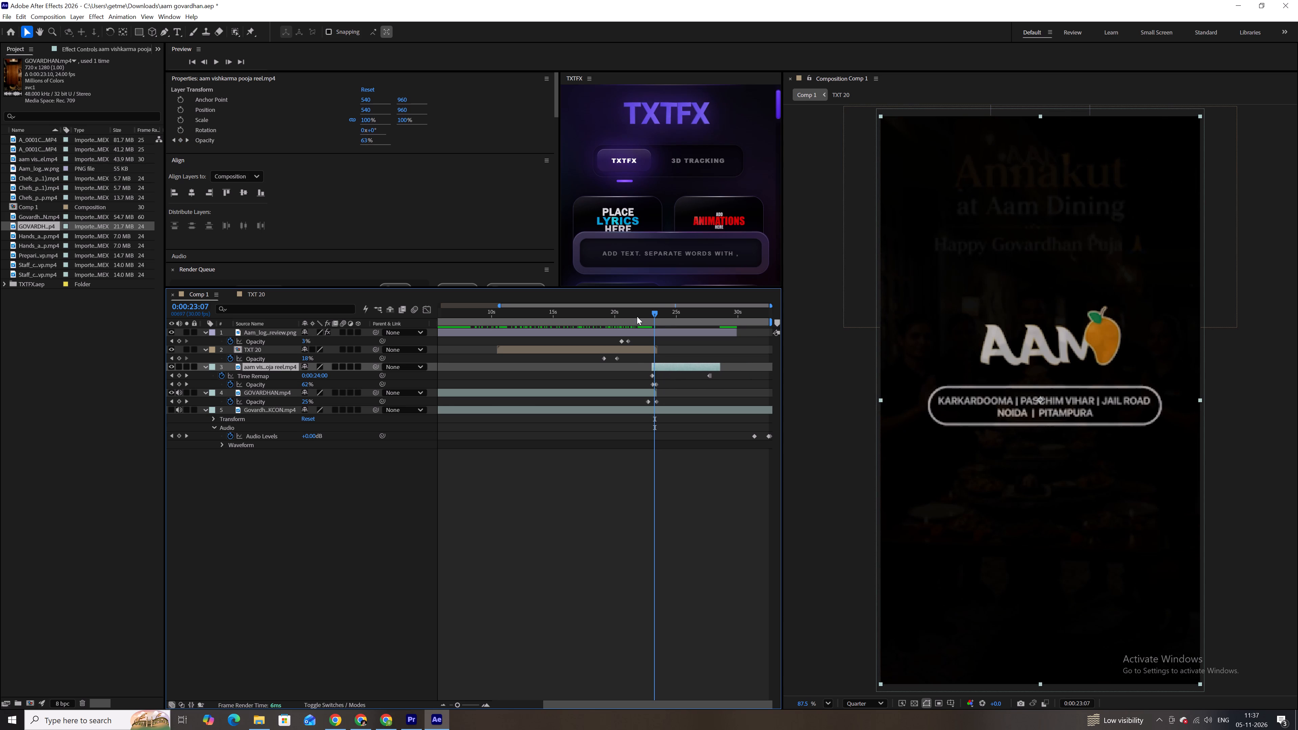
left_click(637, 316)
key("space")
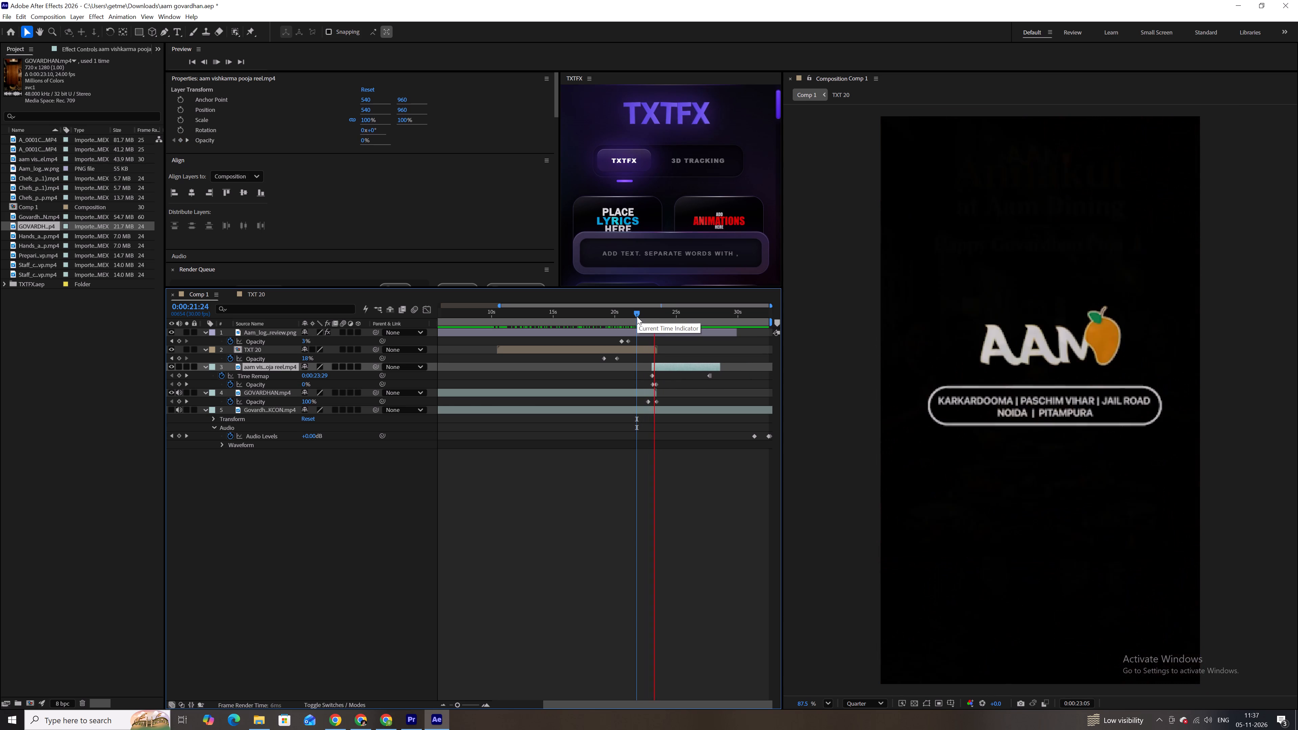
key("space")
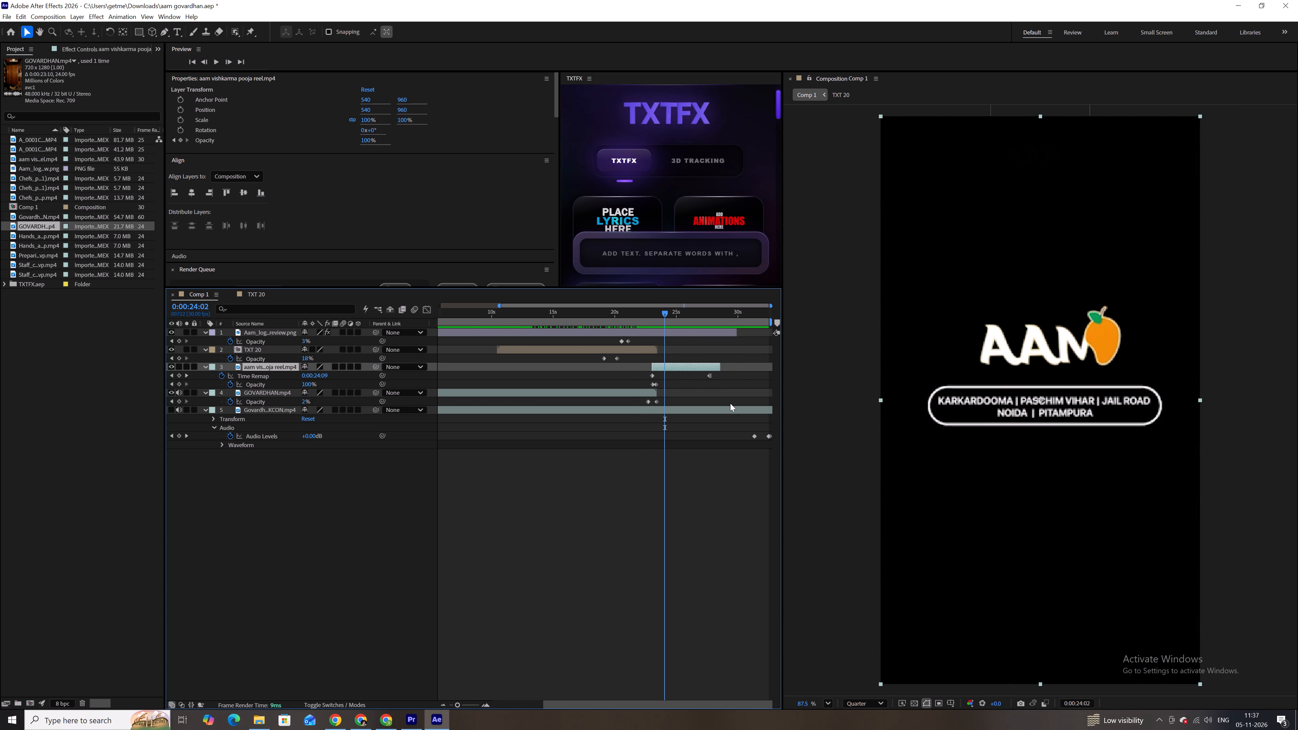
key("space")
key("space")
Move the bhajan layer's two closing Audio Levels keyframes earlier so the music fade starts at about 0:00:27:05.
left_click_drag(740, 455, 770, 425)
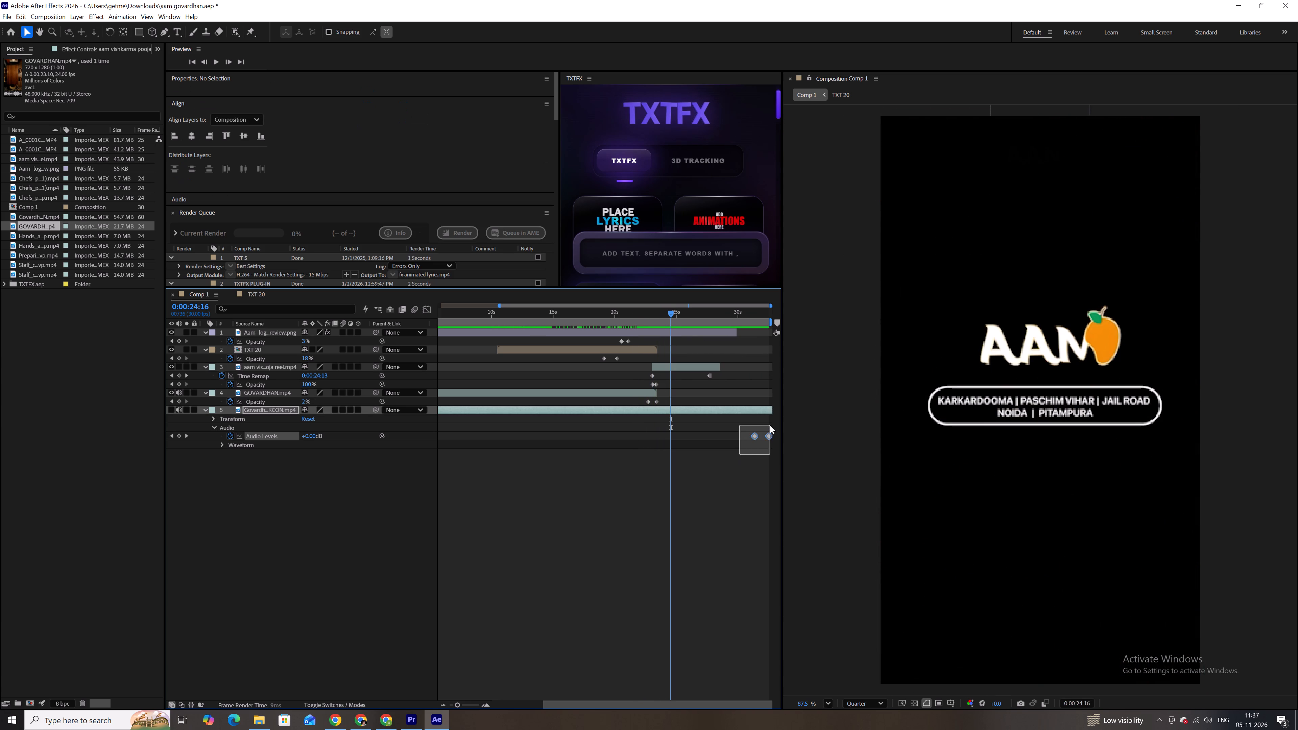
left_click_drag(770, 425, 770, 425)
left_click_drag(754, 436, 703, 430)
Fade out the end-reel layer with opacity keyframes of 100% at 0:00:27:05 and 0% at 0:00:28:12.
left_click_drag(669, 312, 672, 313)
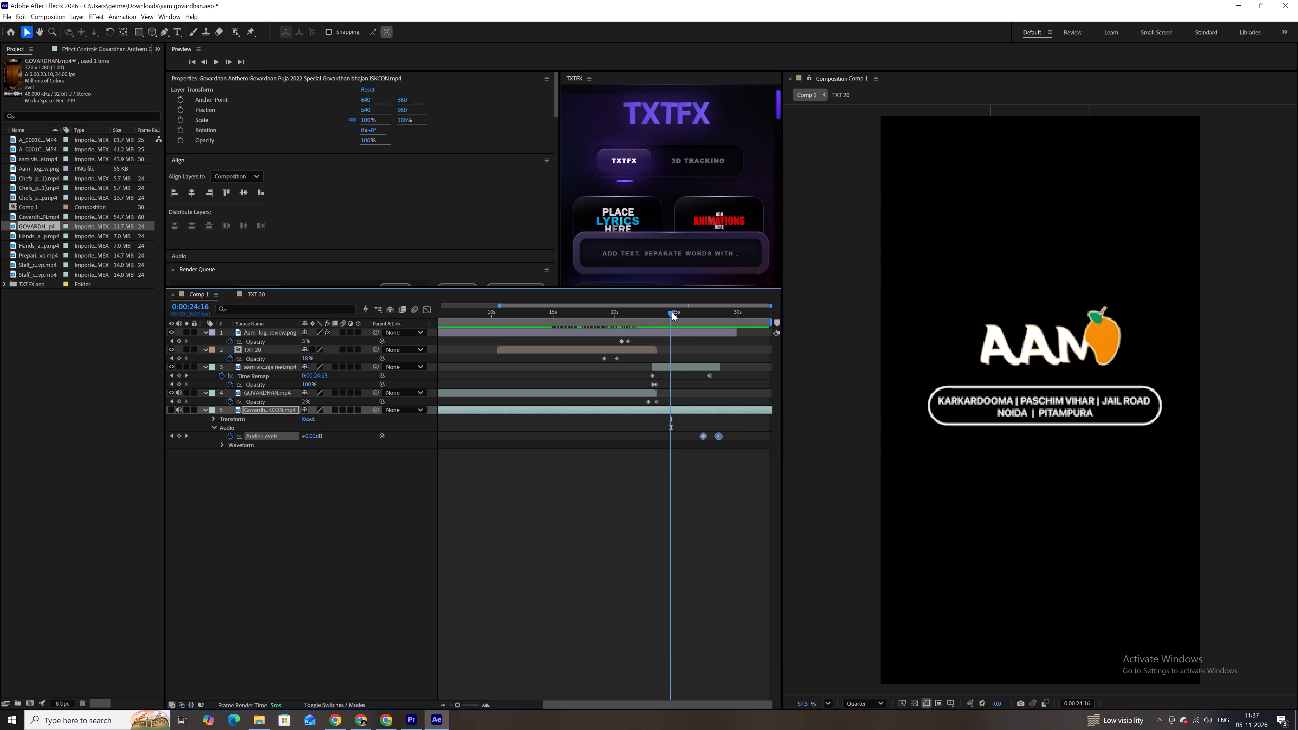
left_click_drag(672, 313, 709, 323)
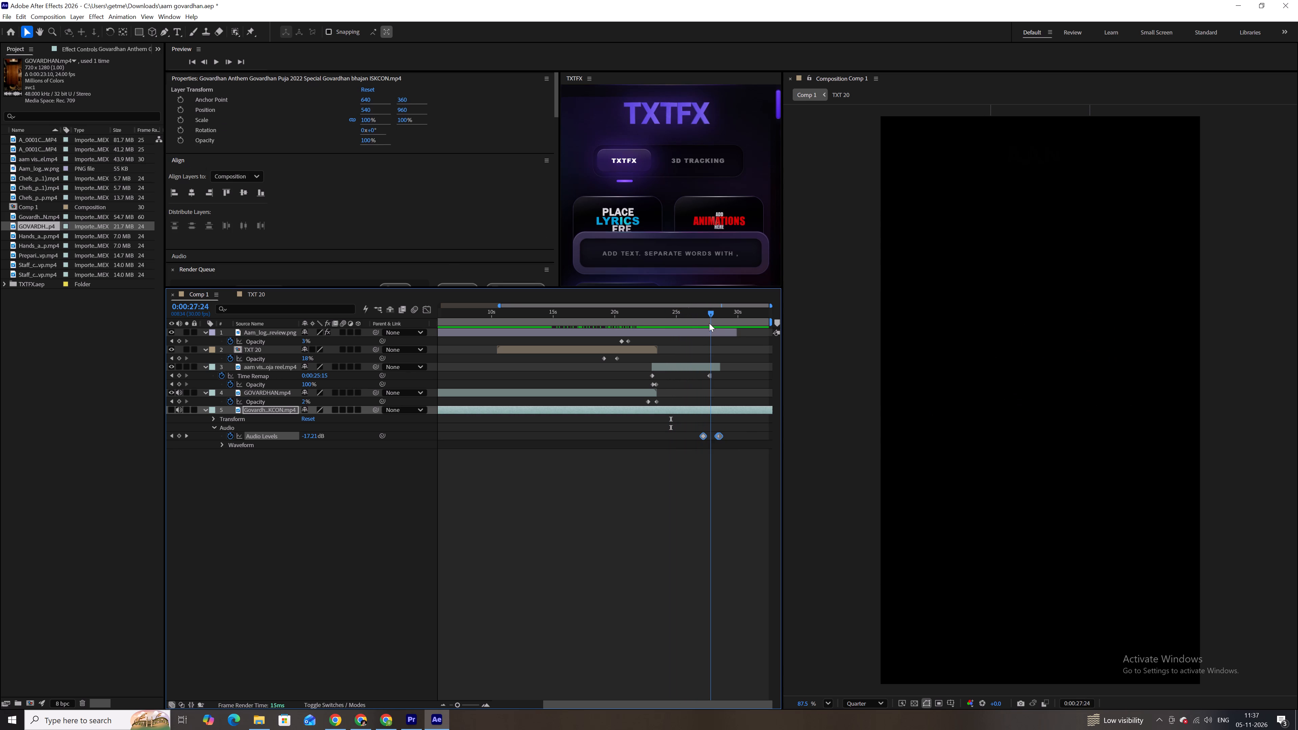
left_click_drag(709, 323, 702, 324)
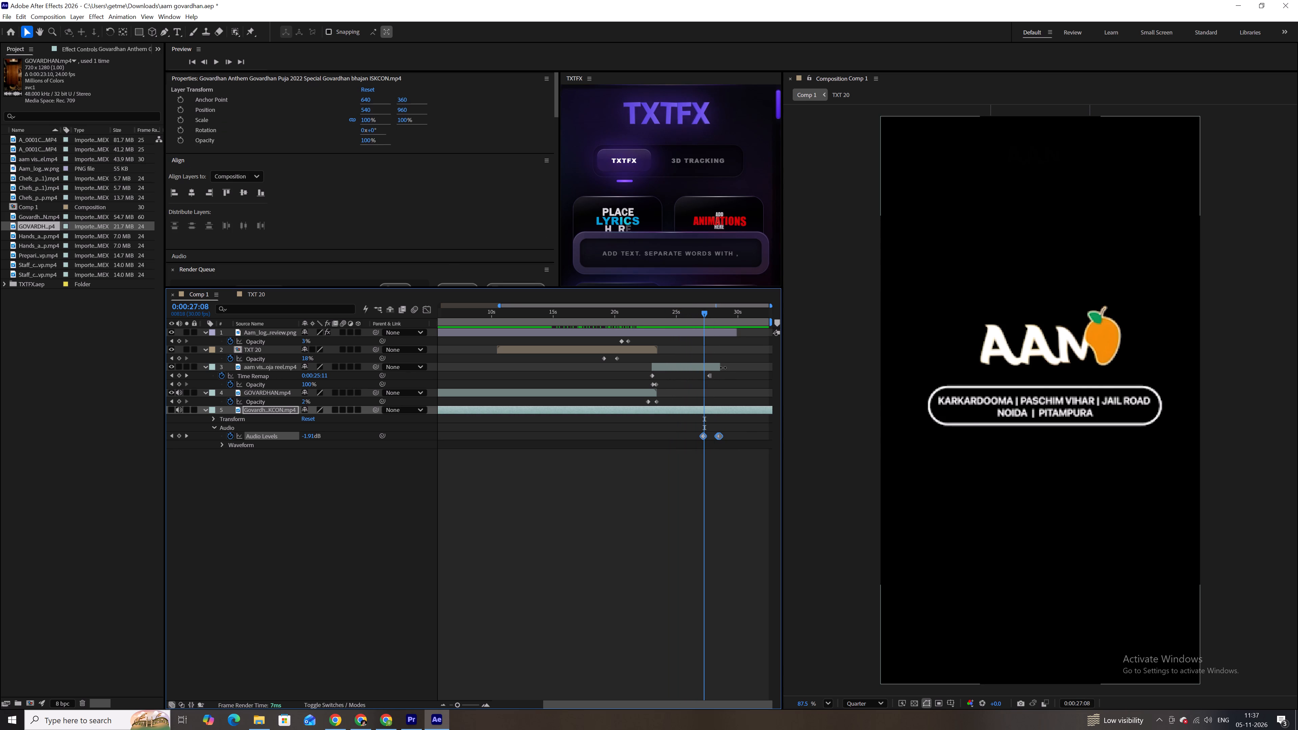
left_click(703, 315)
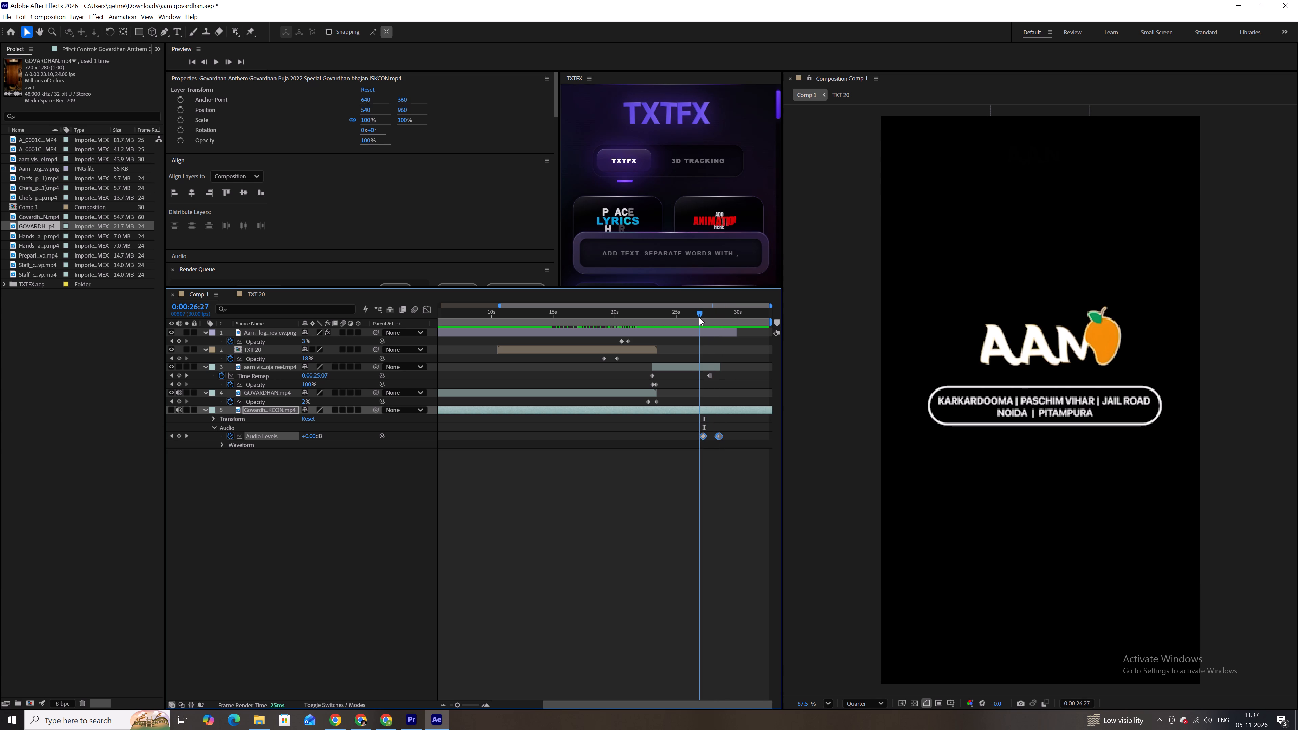
left_click(707, 365)
key("t")
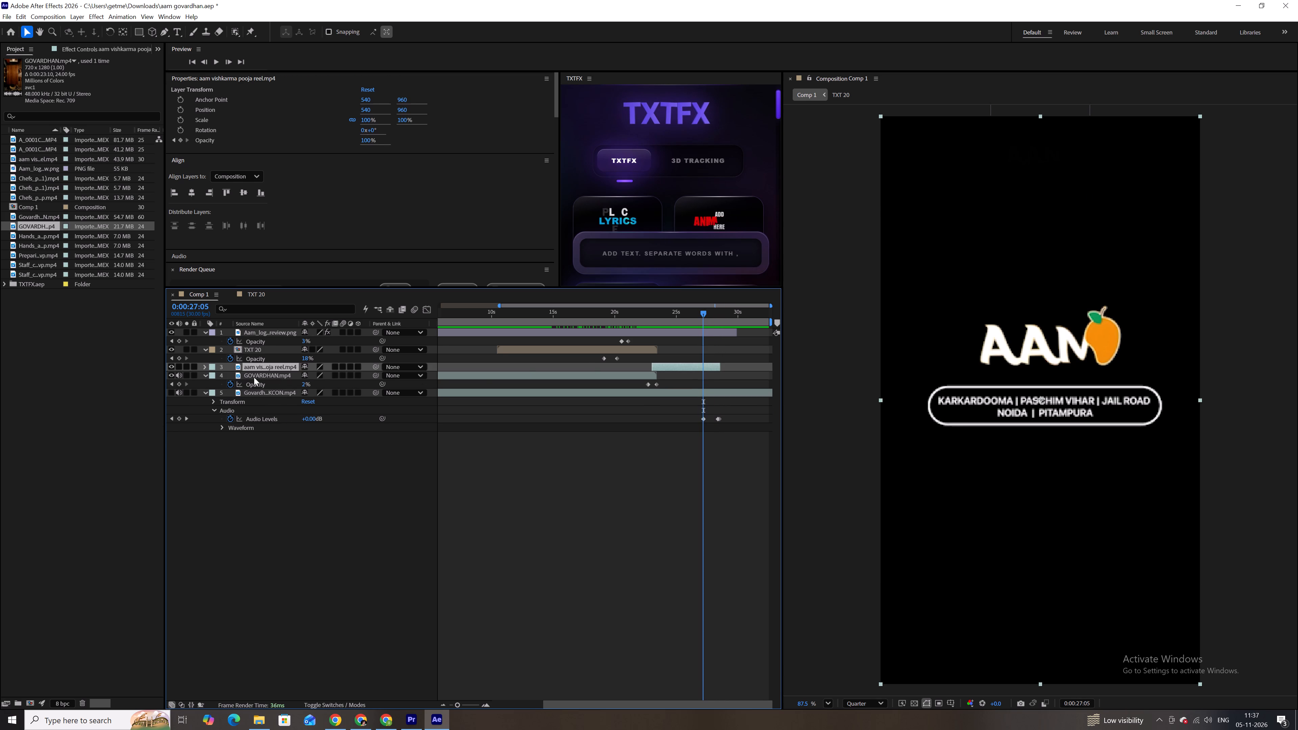
key("t")
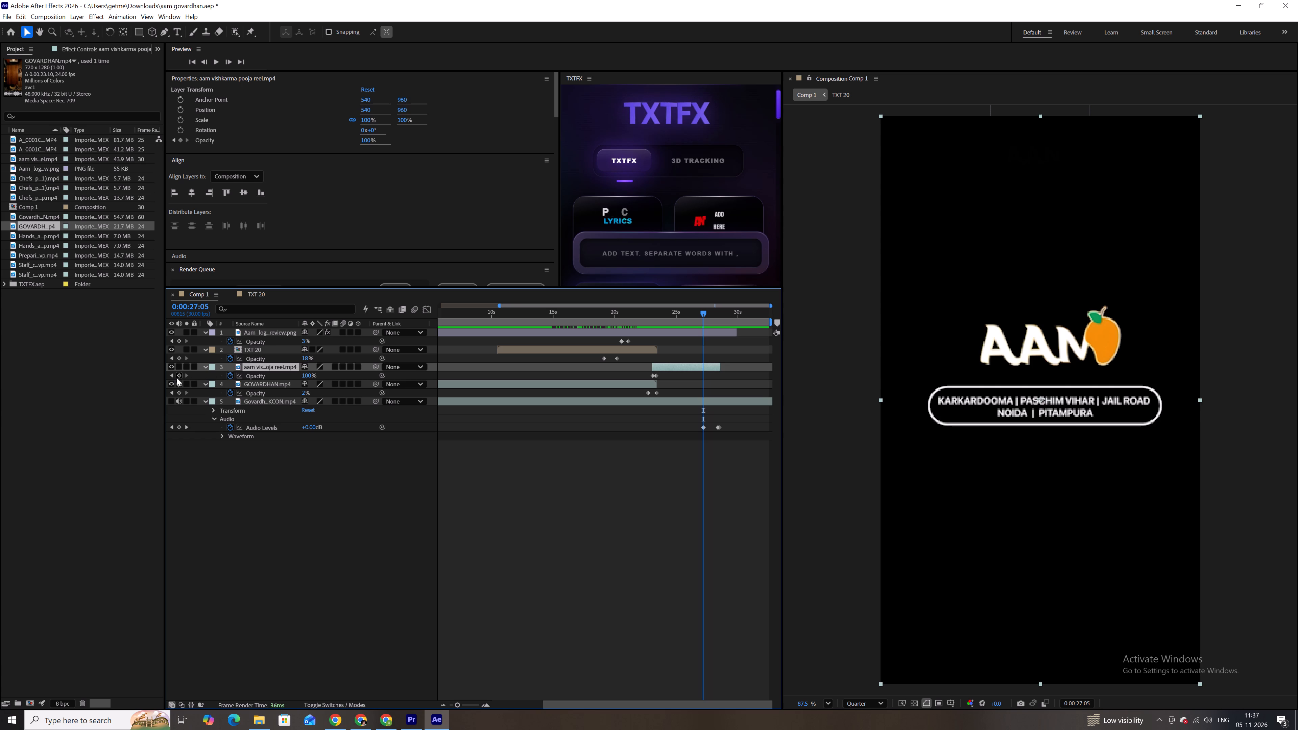
left_click(176, 378)
left_click_drag(704, 311, 718, 314)
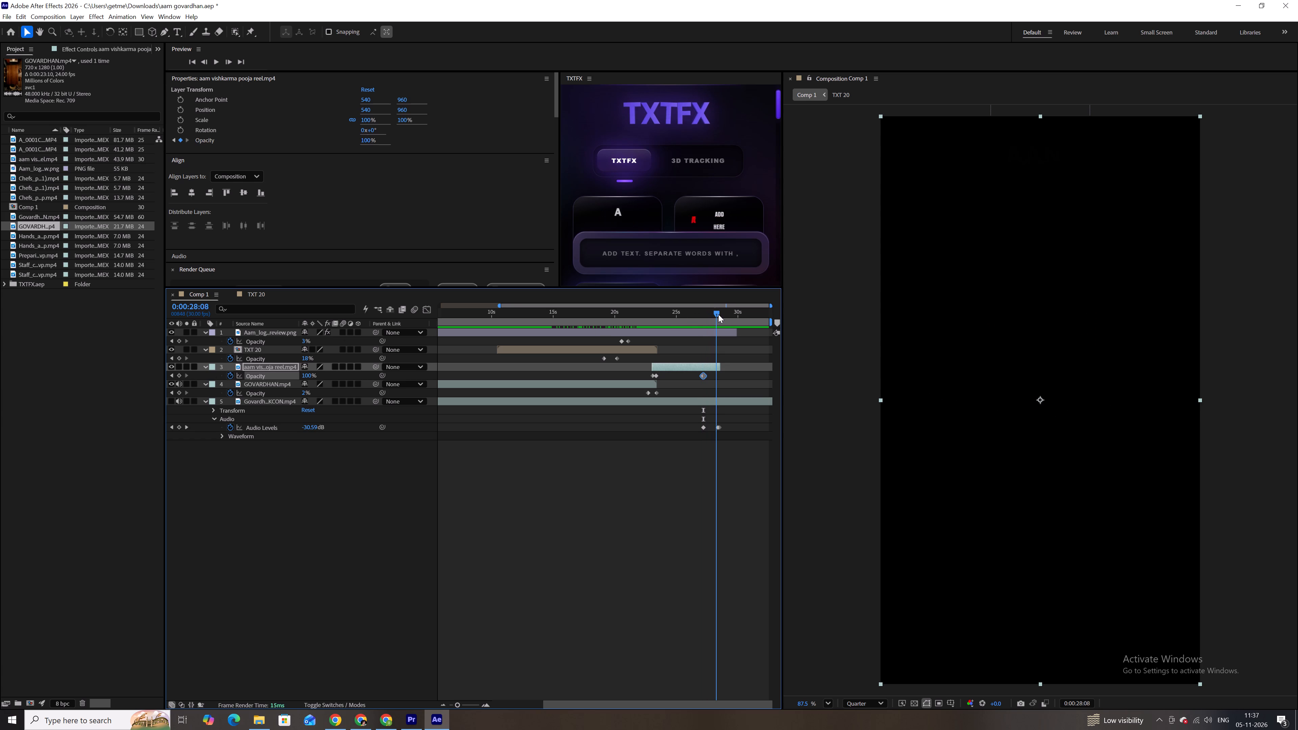
left_click_drag(718, 314, 719, 314)
left_click_drag(308, 375, 162, 372)
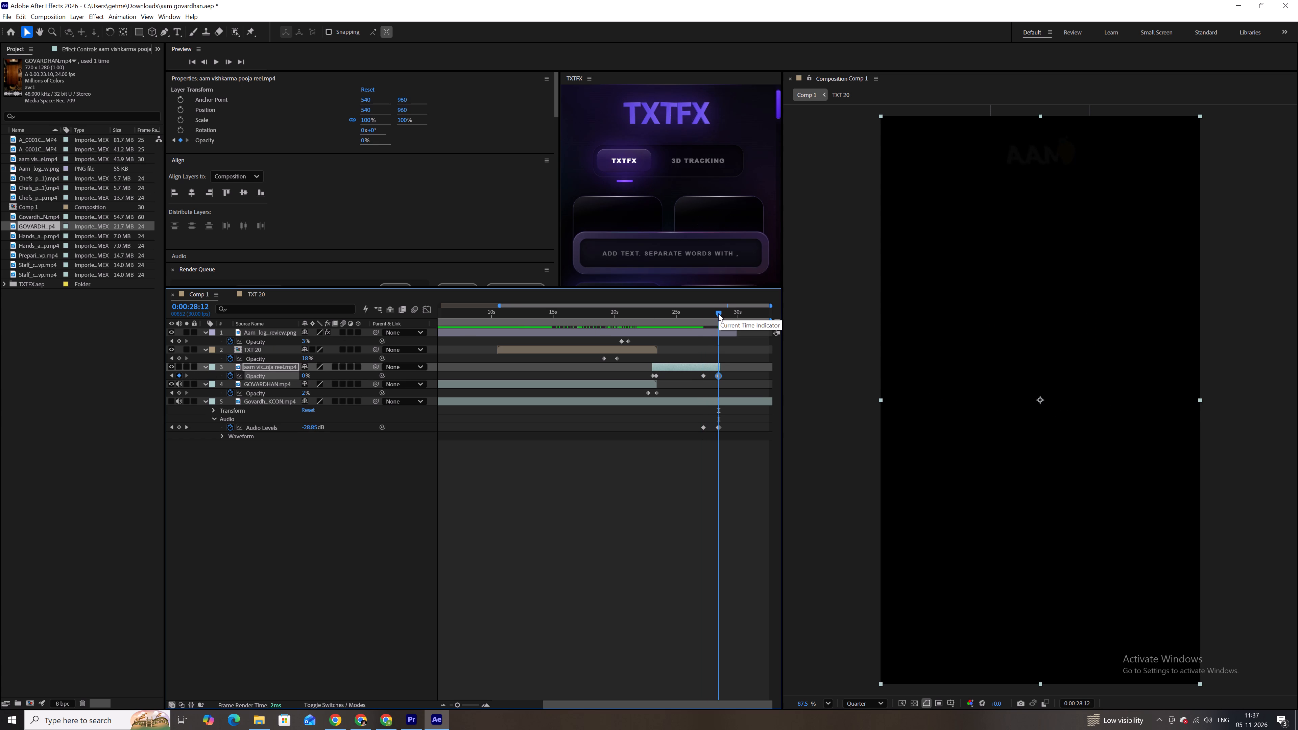
Set Comp 1's duration to 0:00:28:12 in the composition settings.
key("ctrl+k")
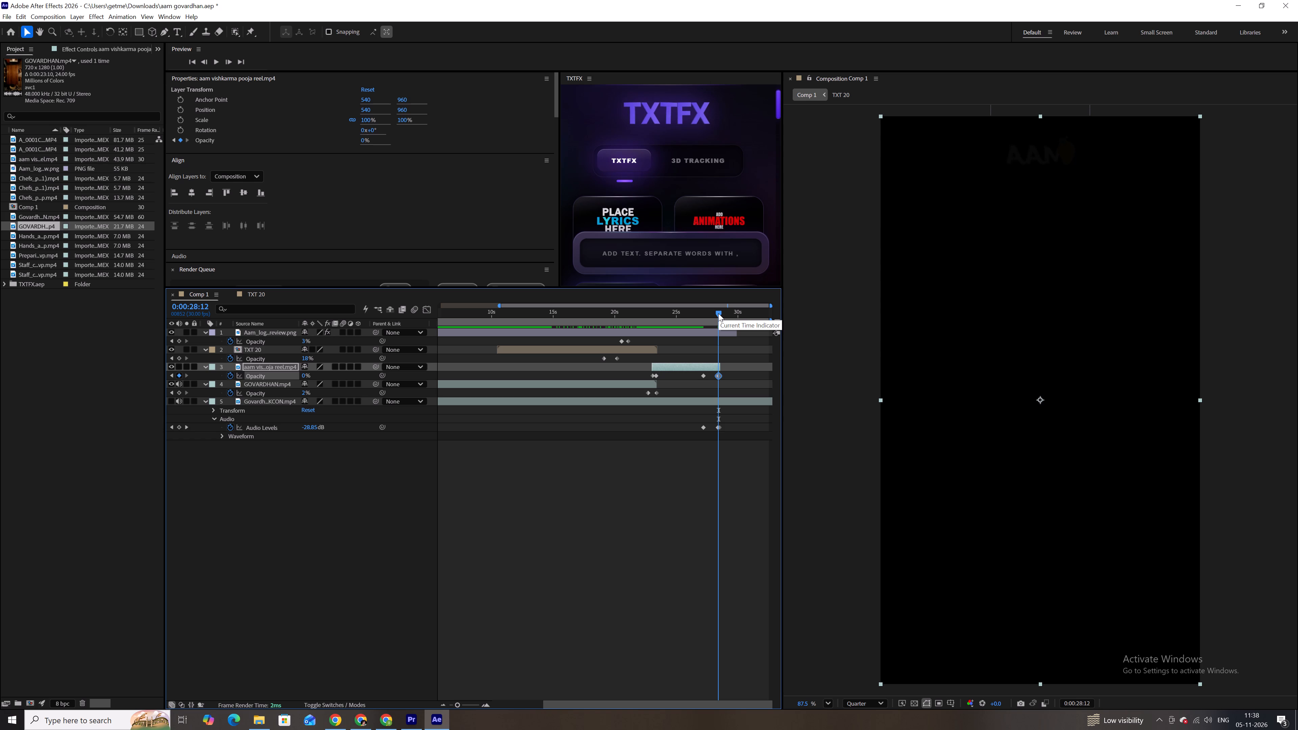
left_click(592, 416)
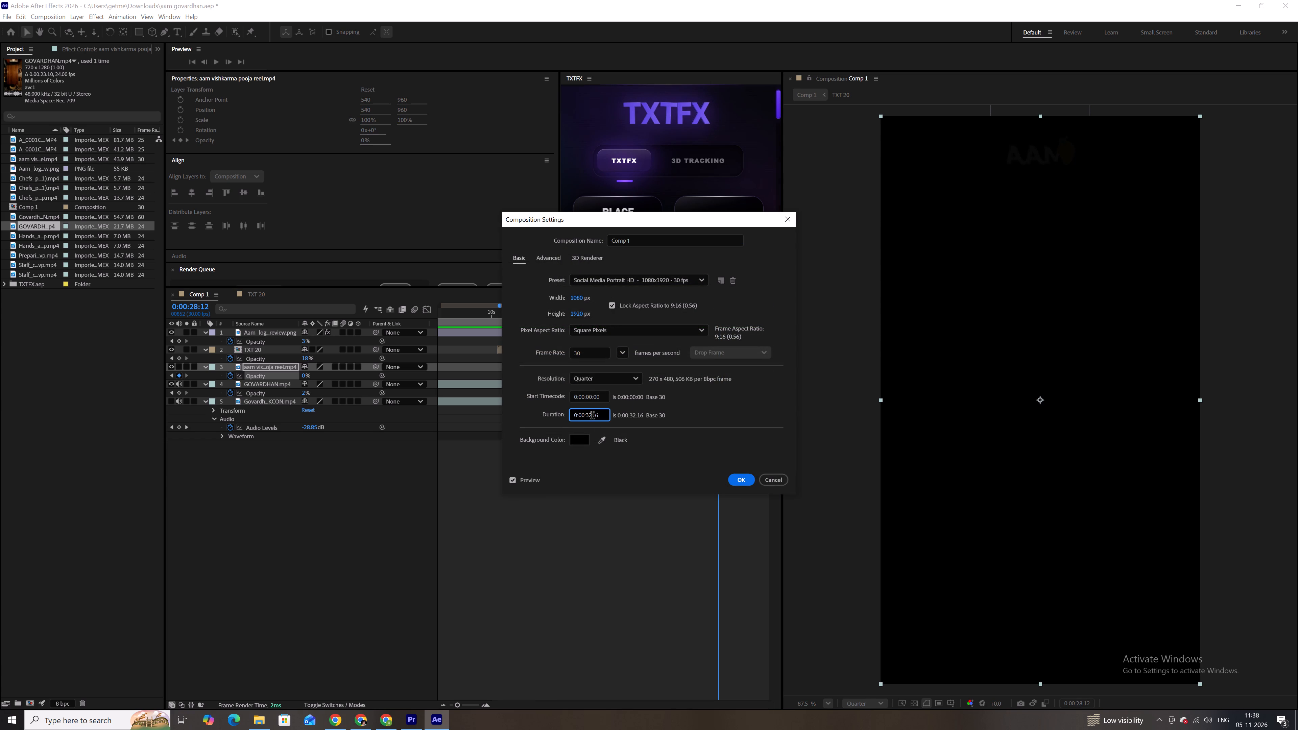
key("BackSpace")
key("BackSpace")
type("28")
key("Right")
key("Right")
key("Right")
key("BackSpace")
key("2")
left_click(740, 477)
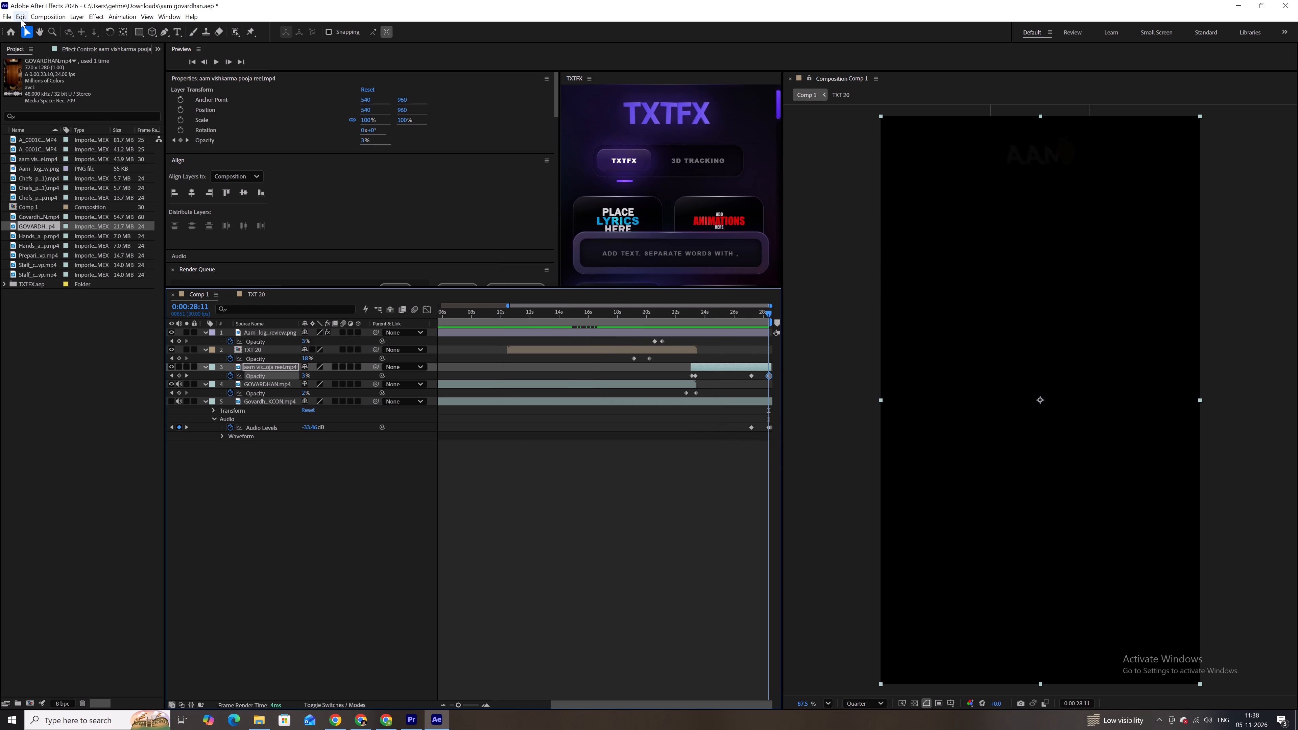
Add Comp 1 to the Render Queue.
left_click(4, 18)
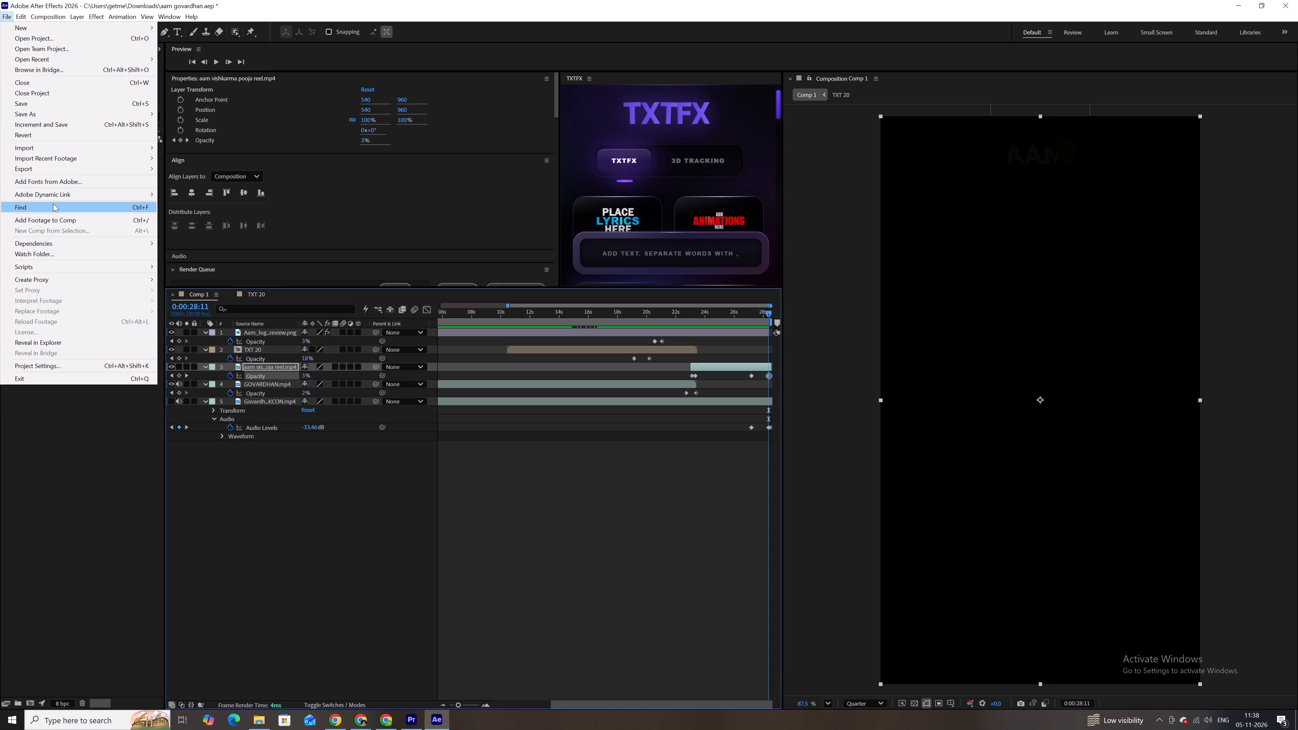
left_click(52, 172)
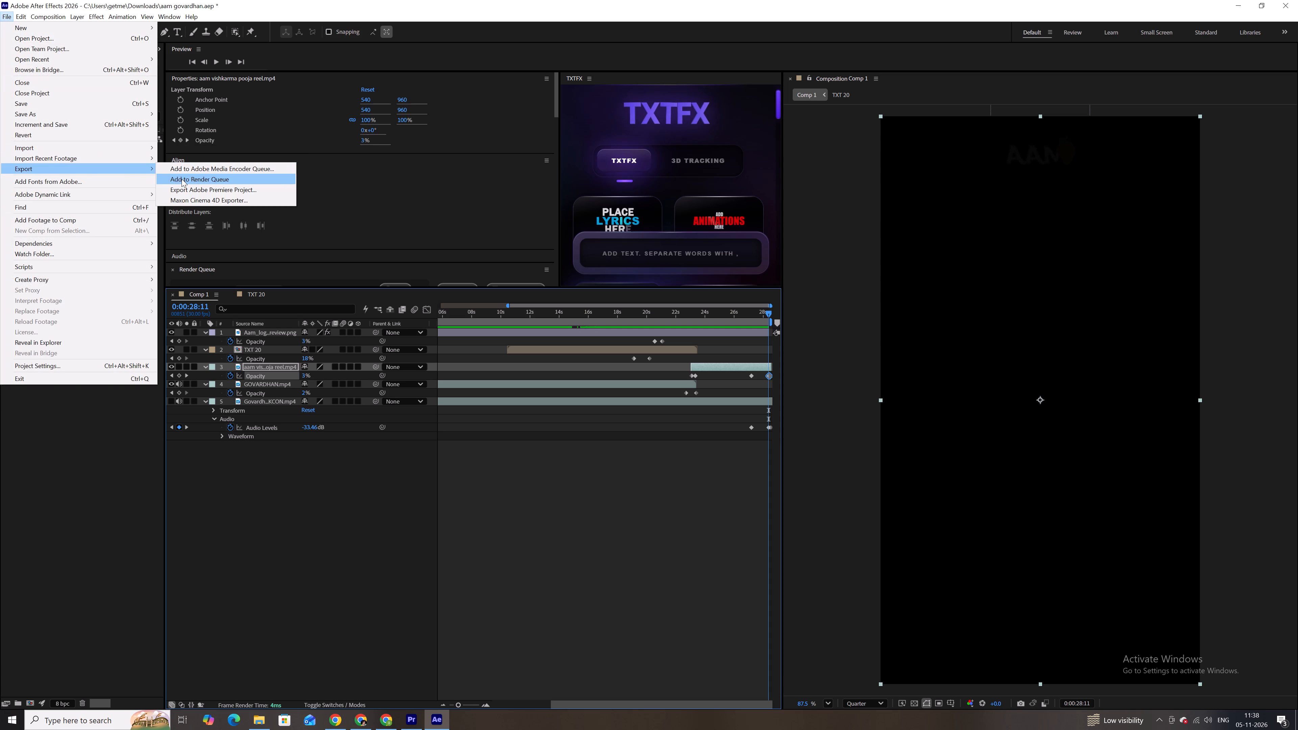
left_click(182, 179)
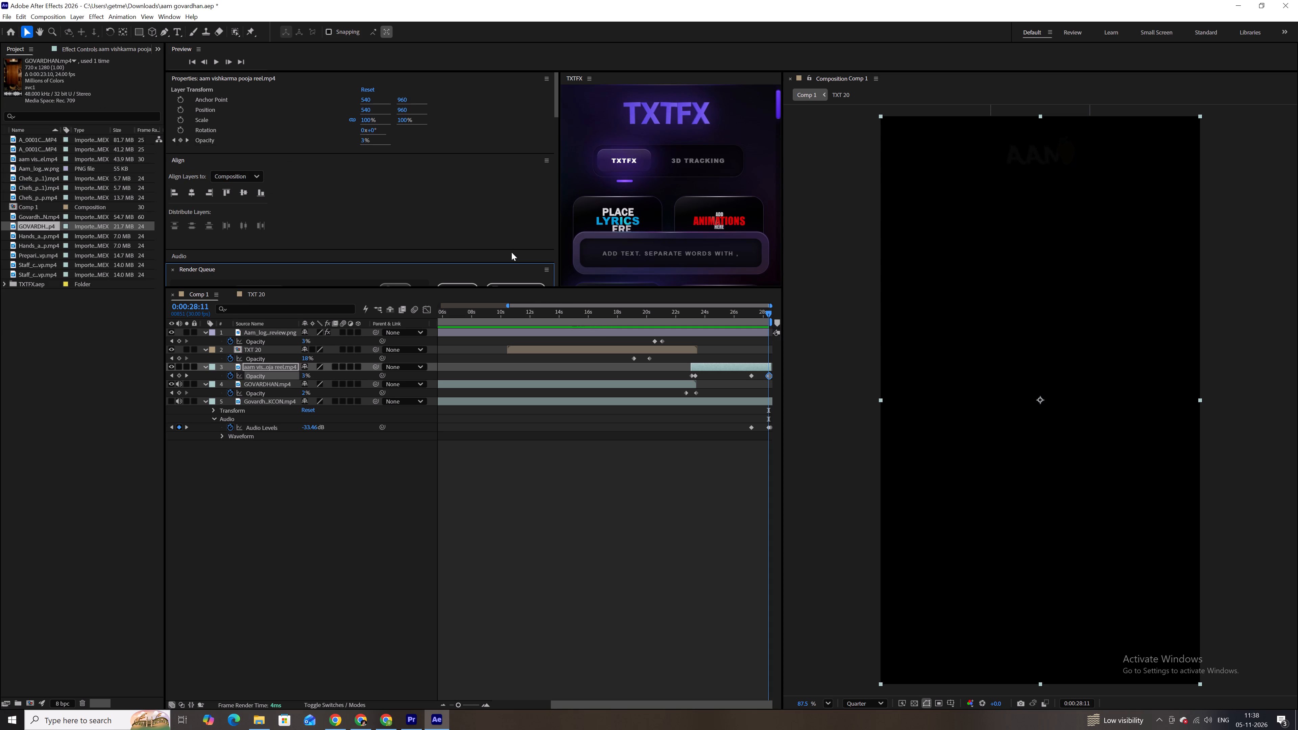
scroll(511, 252, "up", 1)
scroll(511, 252, "down", 5)
Name the queued Comp 1 output "govardhan video new" as H.264 MP4 in Downloads and start the render.
left_click(416, 261)
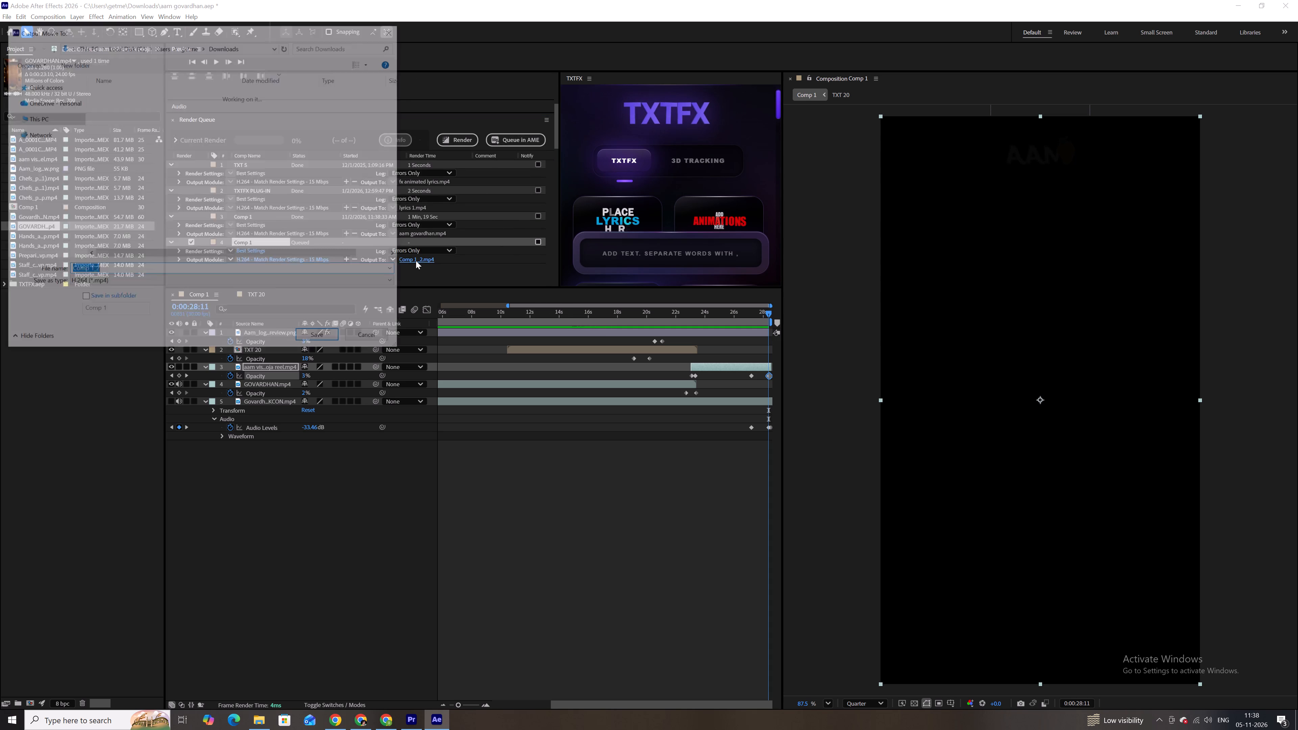
type("govaqr")
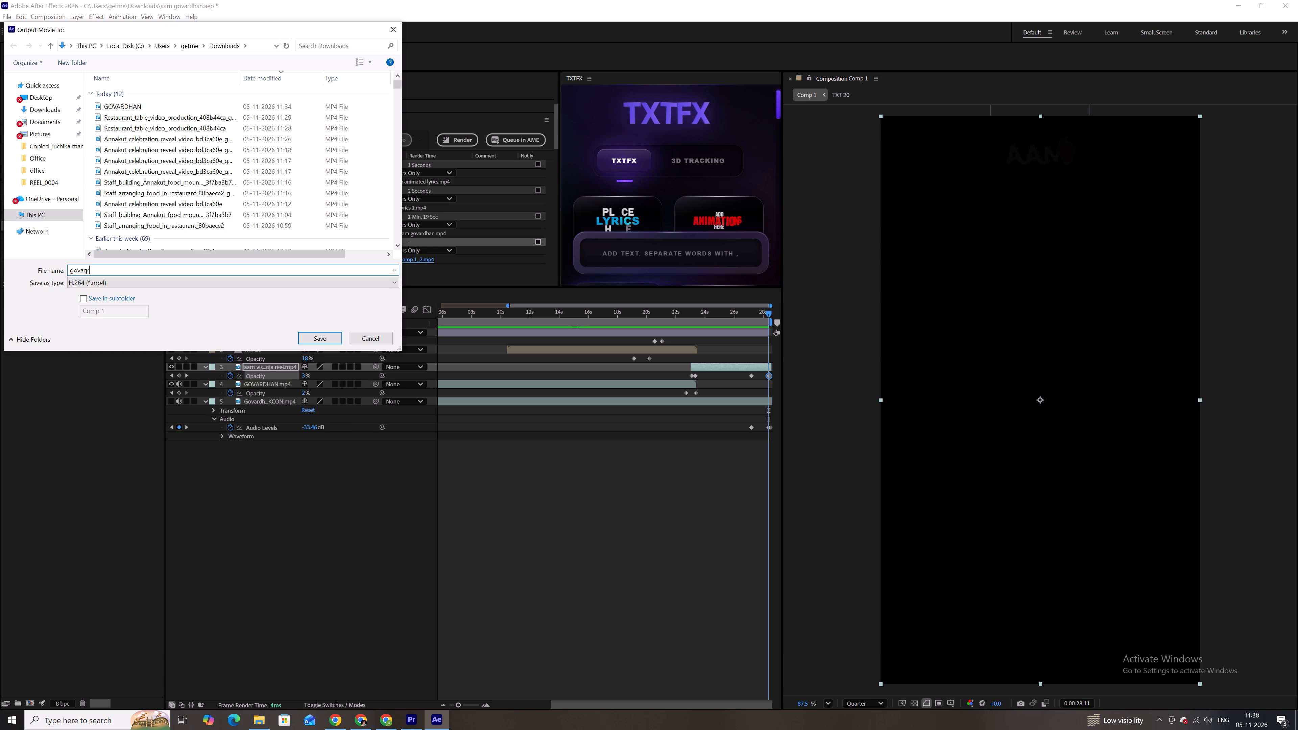
key("BackSpace")
key("BackSpace")
type("rdhan video new")
key("space")
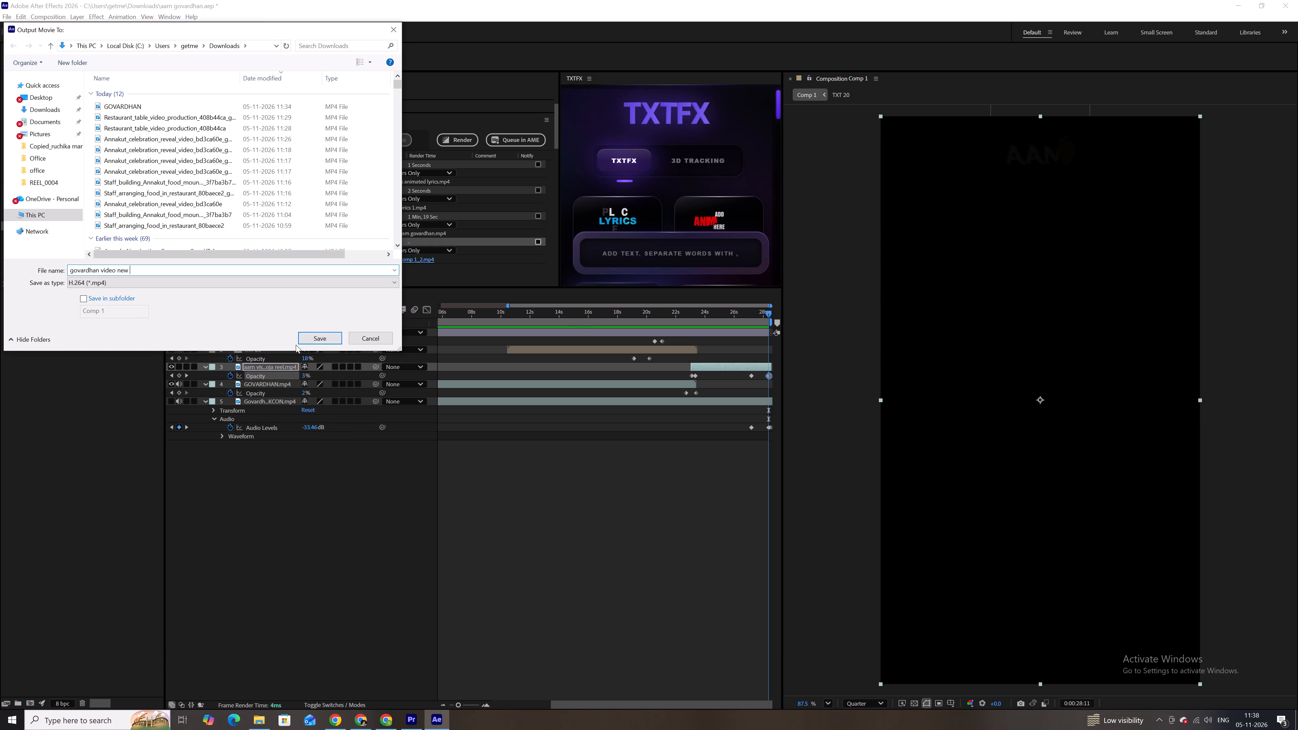
left_click(312, 338)
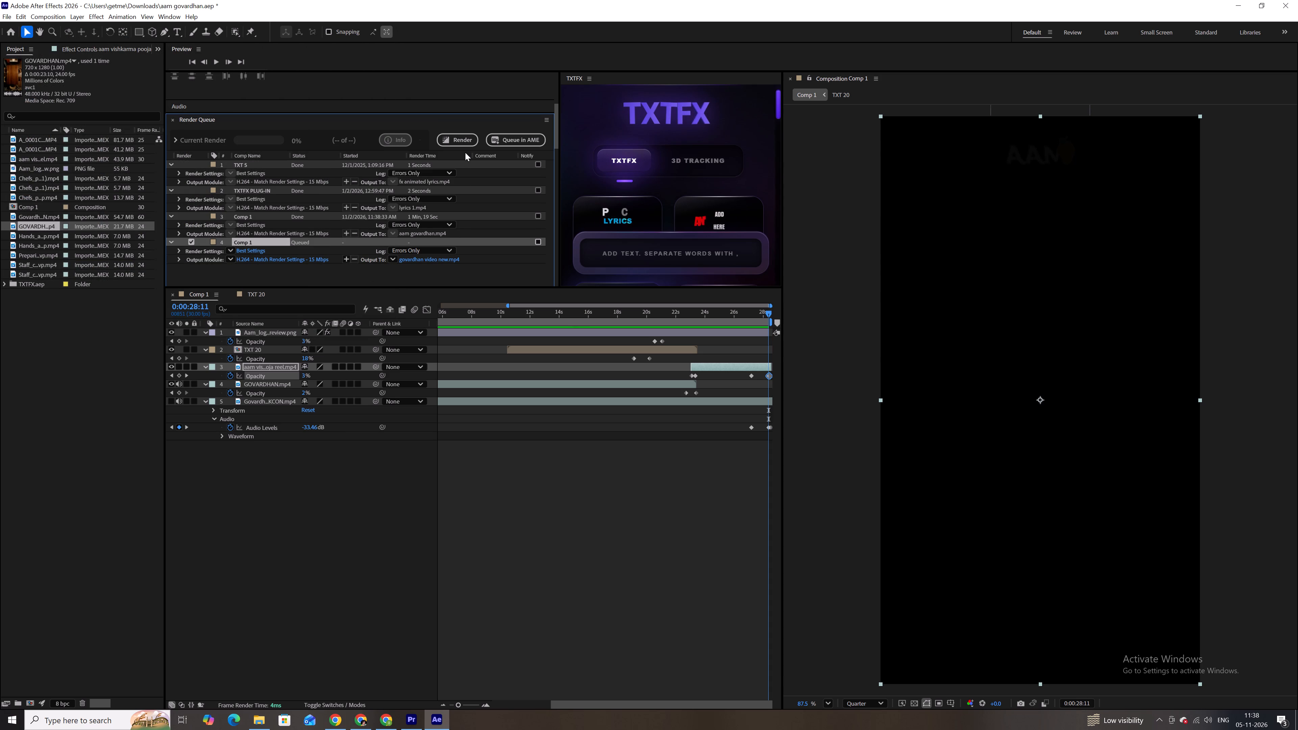
left_click(466, 143)
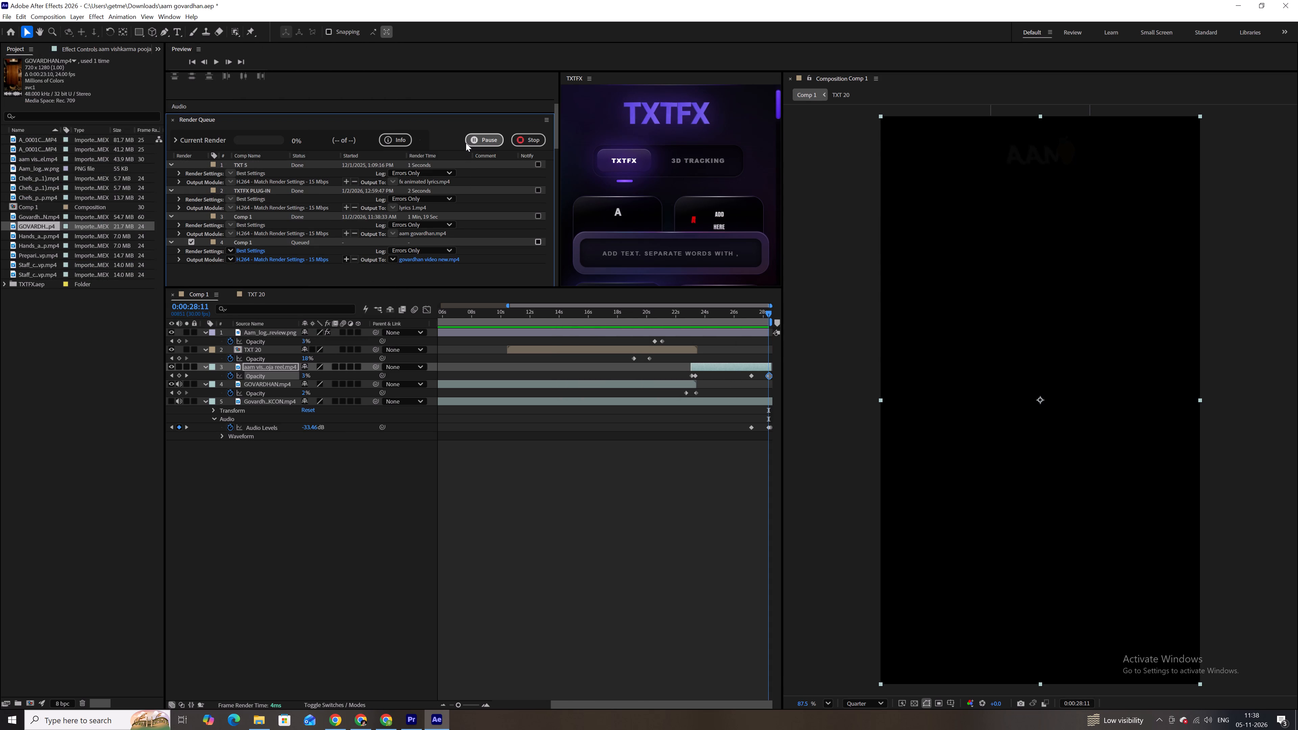